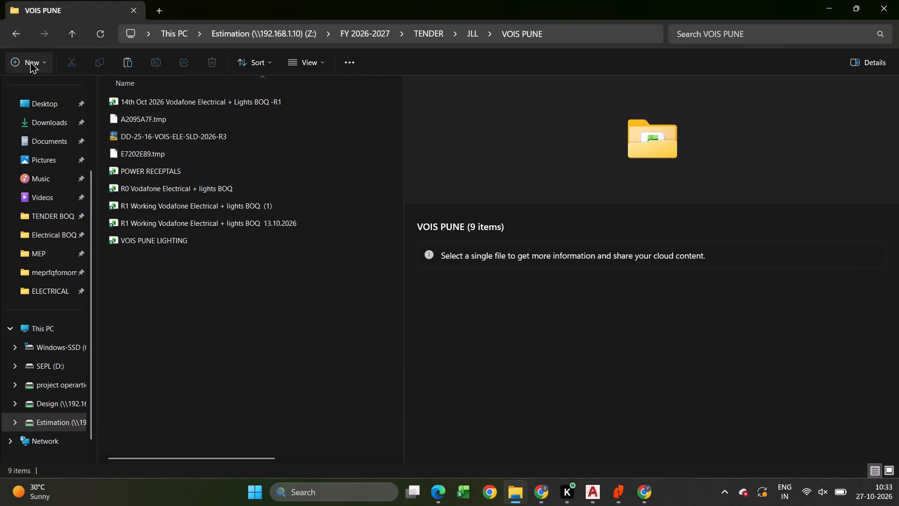
Paste the copied 26th Oct 2026 Vodafone Electrical BOQ workbook into the VOIS PUNE folder.
click(236, 340)
key(ctrl+v)
Open the 14th Oct 2026 Vodafone Electrical + Lights BOQ -R1 and 26th Oct 2026 Vodafone Electrical BOQ workbooks together.
ctrl+click(257, 102)
key(Return)
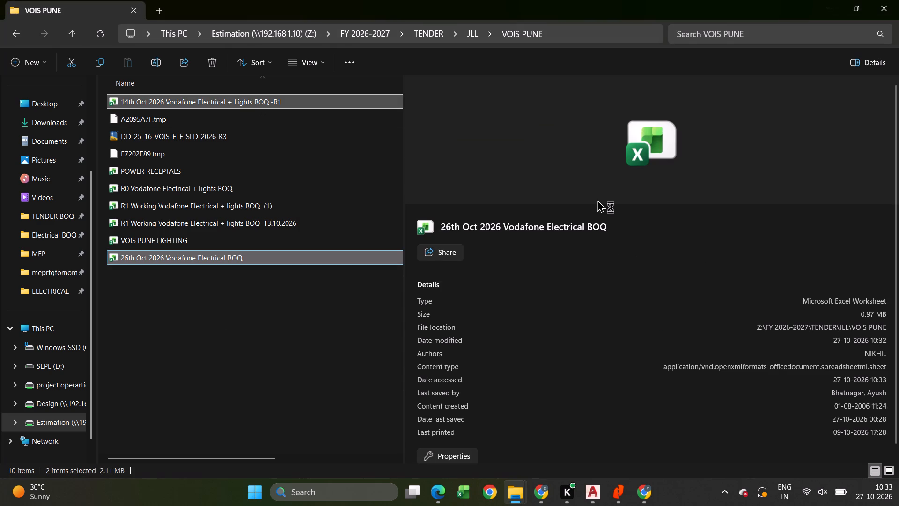
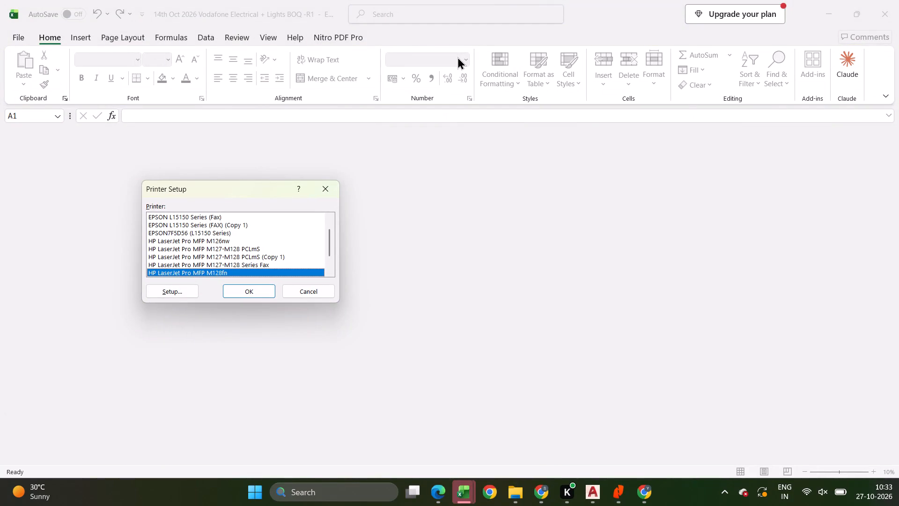
Choose a PDF printer in the printer setup and accept it.
scroll(268, 244, up, 6)
scroll(268, 244, down, 7)
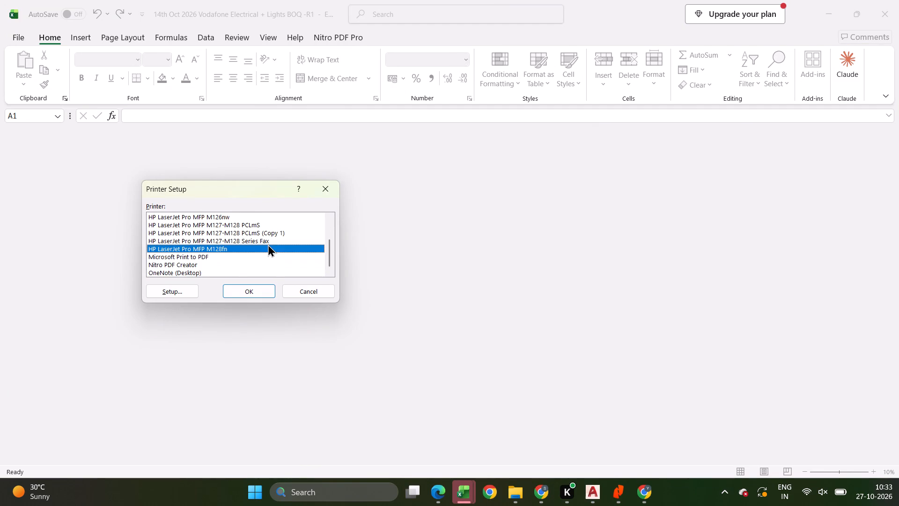
click(220, 262)
click(232, 289)
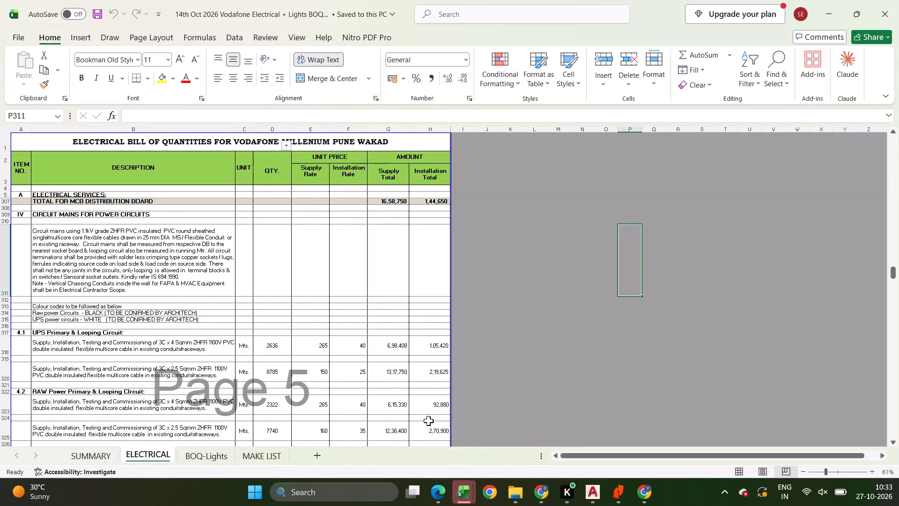
Switch to the 26th Oct 2026 Vodafone Electrical BOQ workbook and enable editing.
key(alt+Tab)
key(alt+Escape)
click(466, 498)
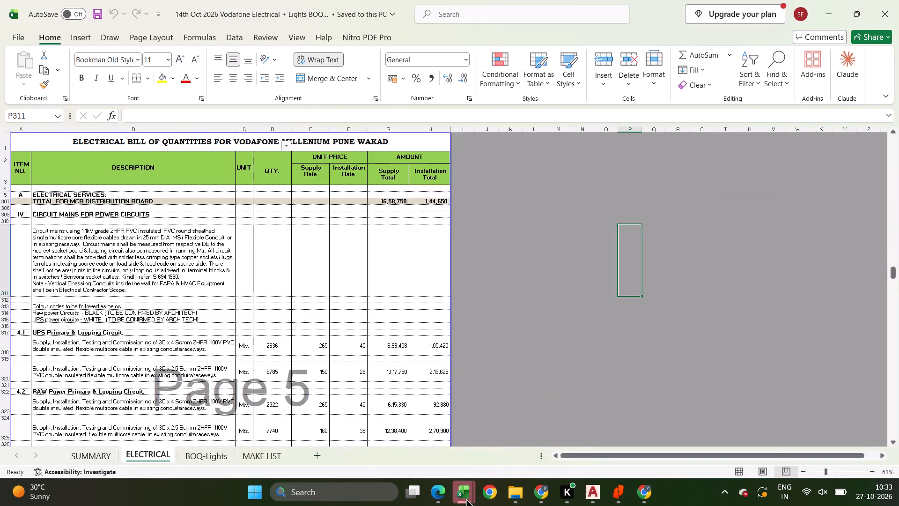
click(420, 448)
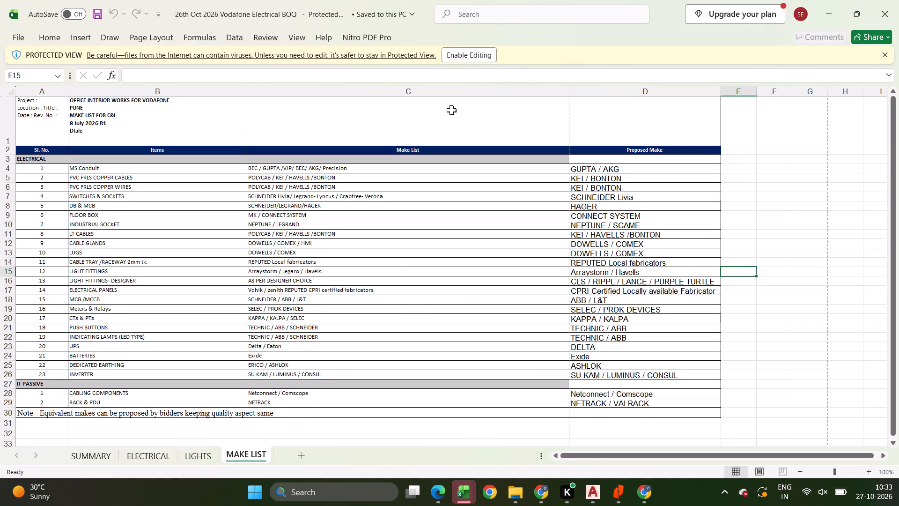
click(471, 55)
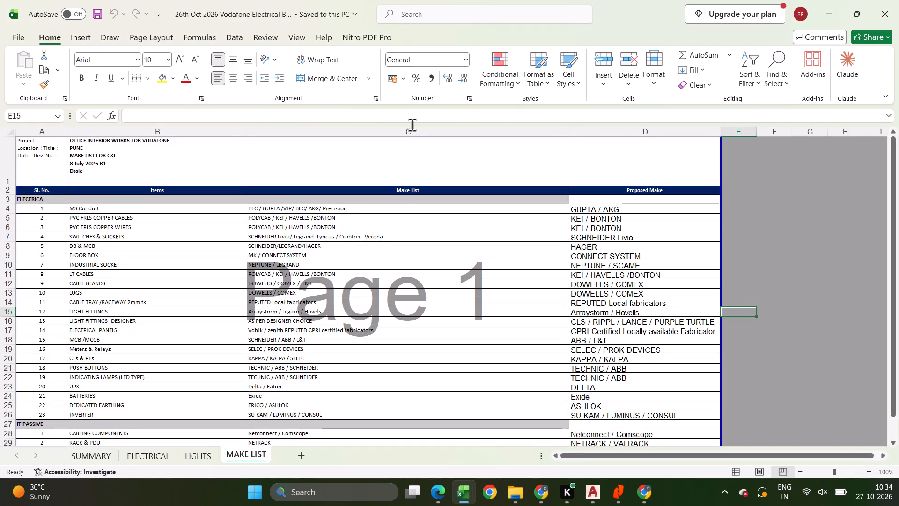
On the ELECTRICAL sheet, select the CT METER PANEL's supply rate cell, E71.
click(204, 459)
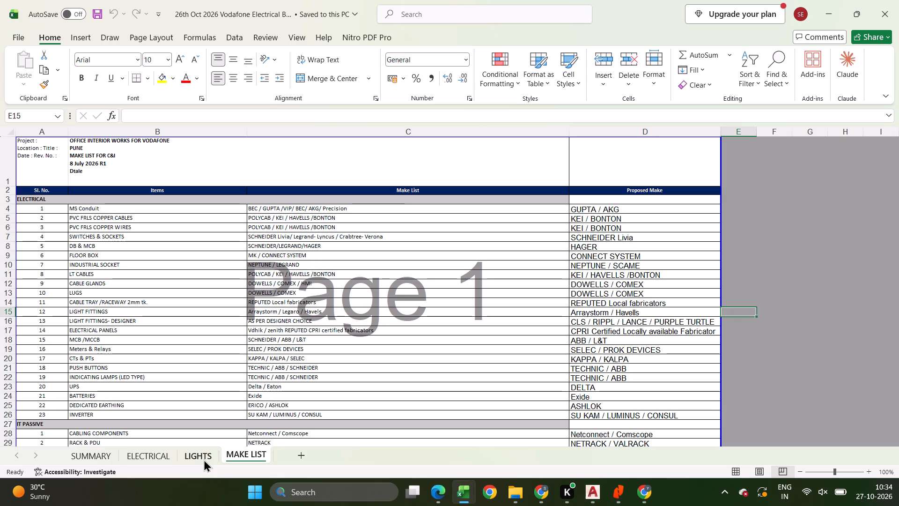
click(155, 451)
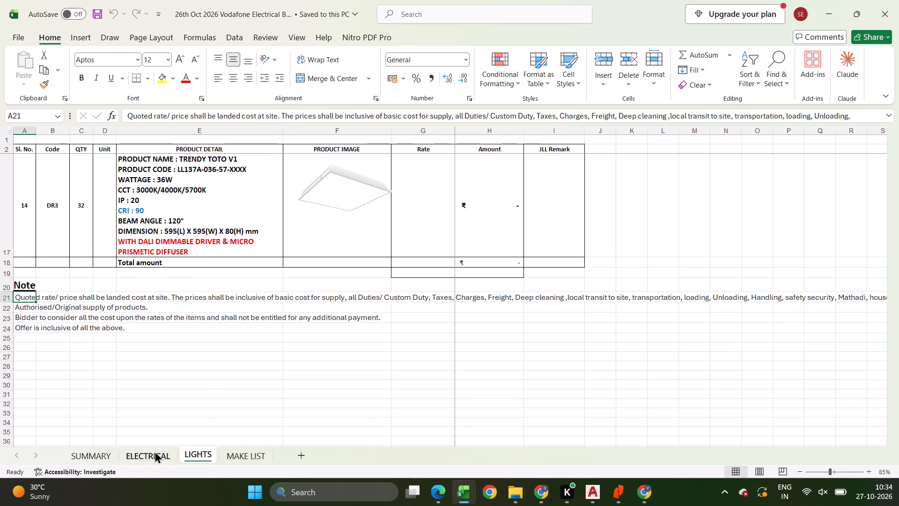
scroll(355, 380, down, 17)
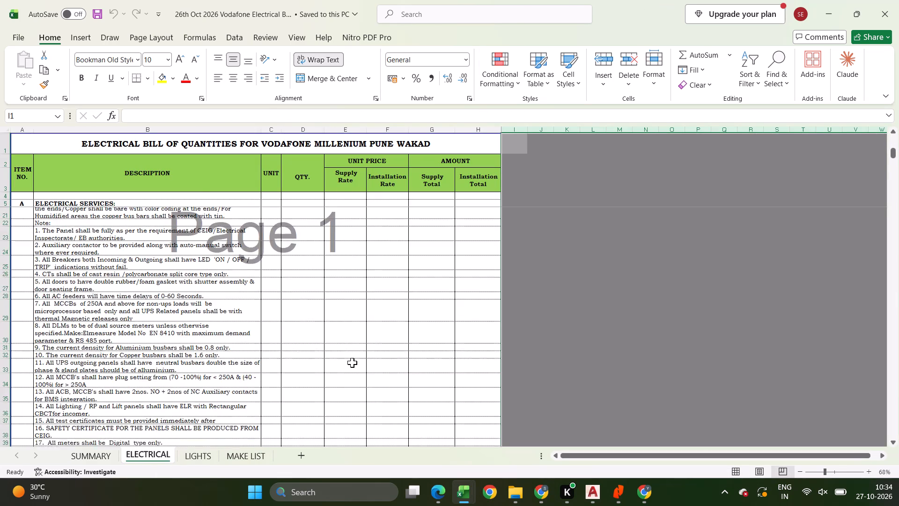
scroll(352, 363, down, 18)
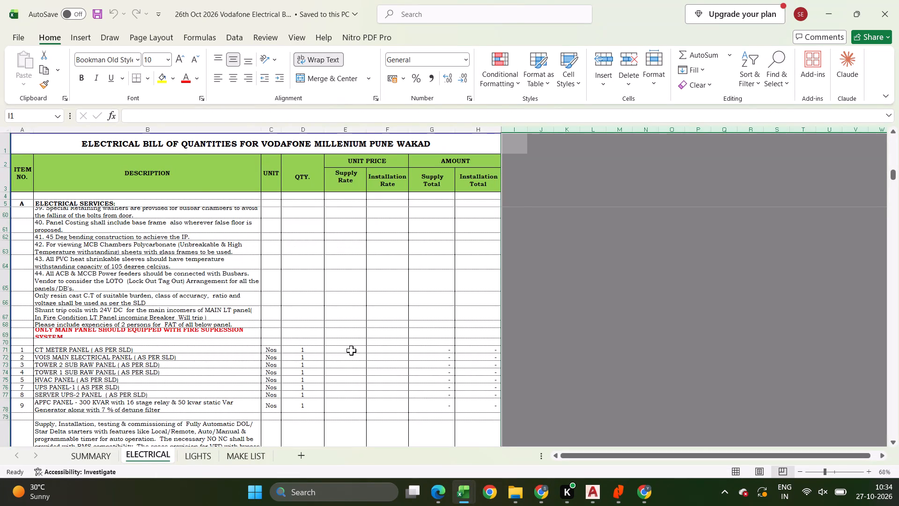
click(351, 350)
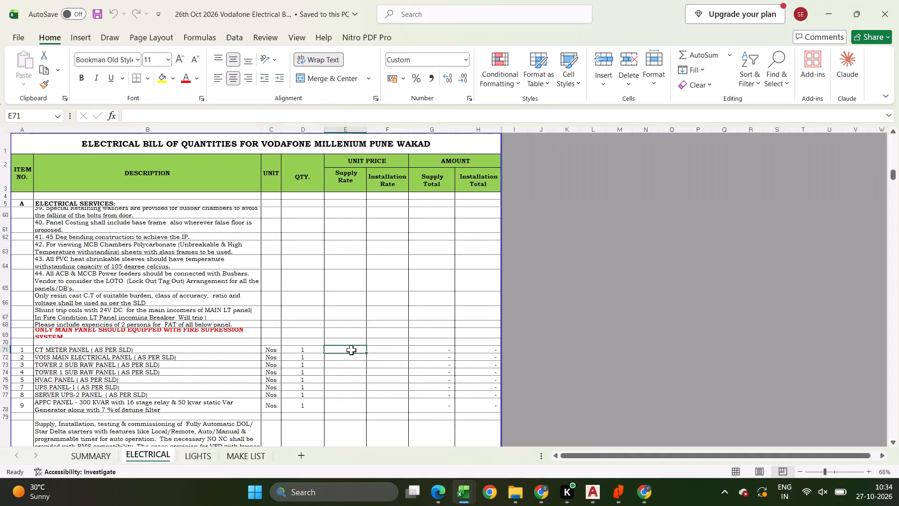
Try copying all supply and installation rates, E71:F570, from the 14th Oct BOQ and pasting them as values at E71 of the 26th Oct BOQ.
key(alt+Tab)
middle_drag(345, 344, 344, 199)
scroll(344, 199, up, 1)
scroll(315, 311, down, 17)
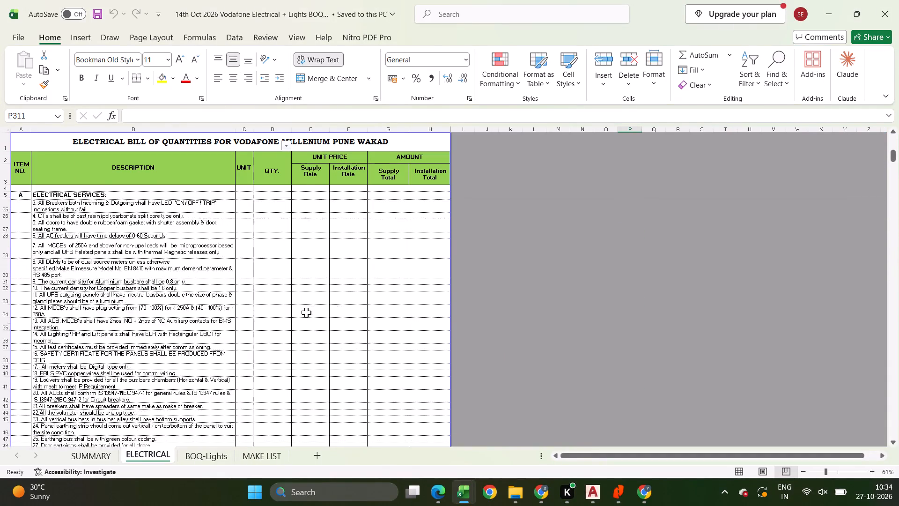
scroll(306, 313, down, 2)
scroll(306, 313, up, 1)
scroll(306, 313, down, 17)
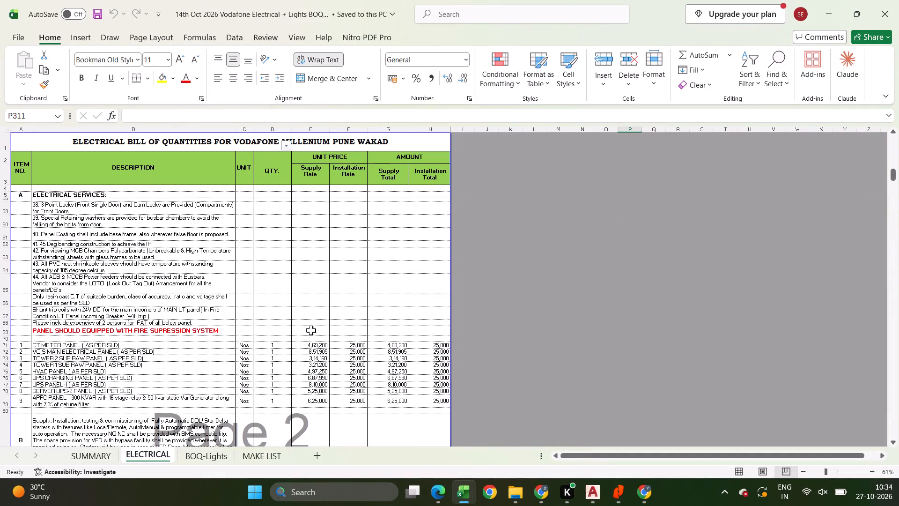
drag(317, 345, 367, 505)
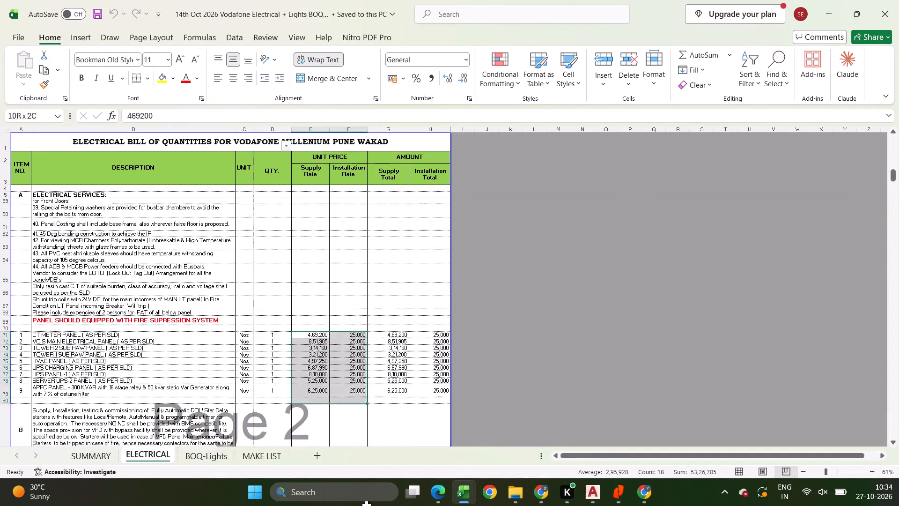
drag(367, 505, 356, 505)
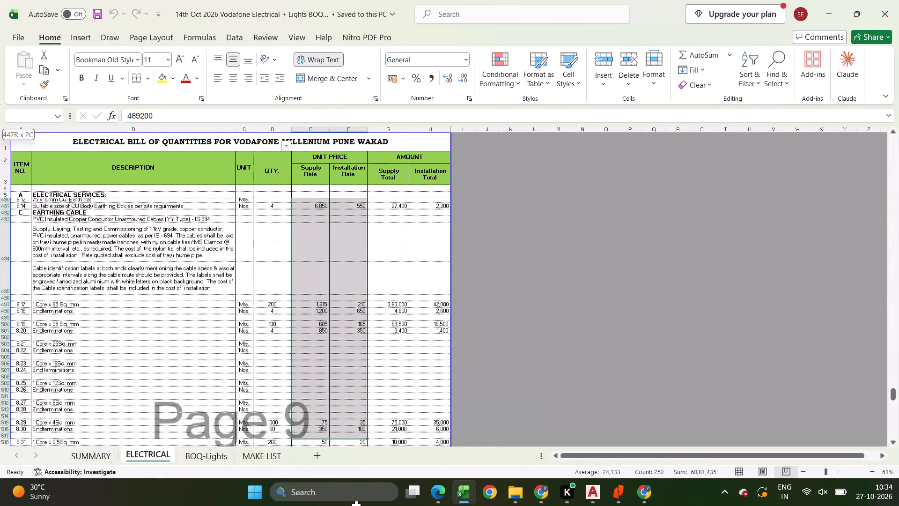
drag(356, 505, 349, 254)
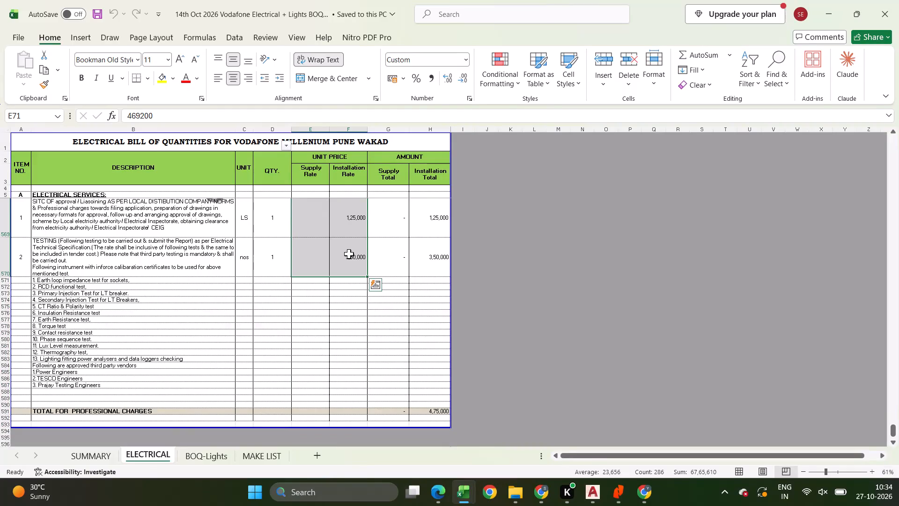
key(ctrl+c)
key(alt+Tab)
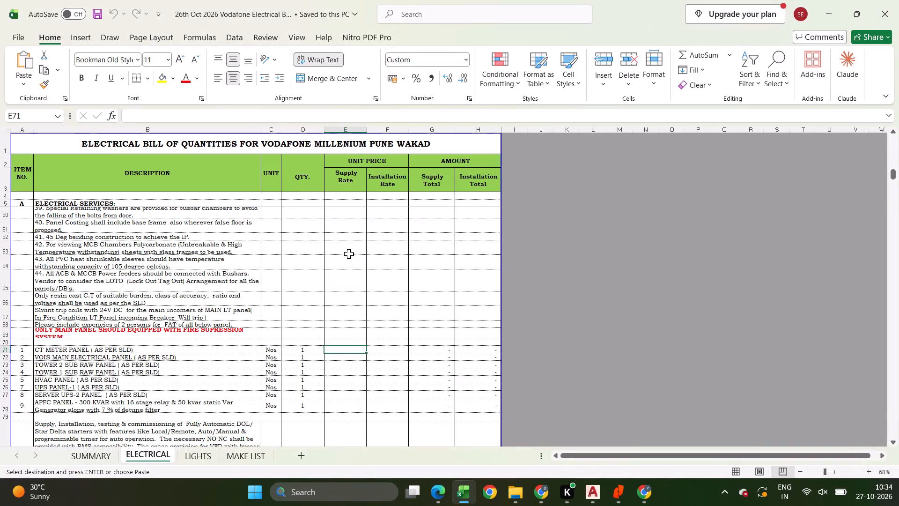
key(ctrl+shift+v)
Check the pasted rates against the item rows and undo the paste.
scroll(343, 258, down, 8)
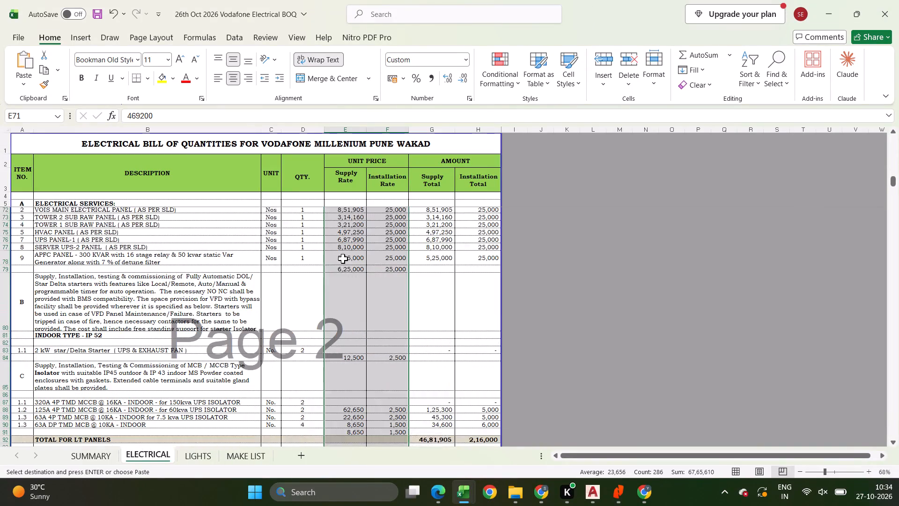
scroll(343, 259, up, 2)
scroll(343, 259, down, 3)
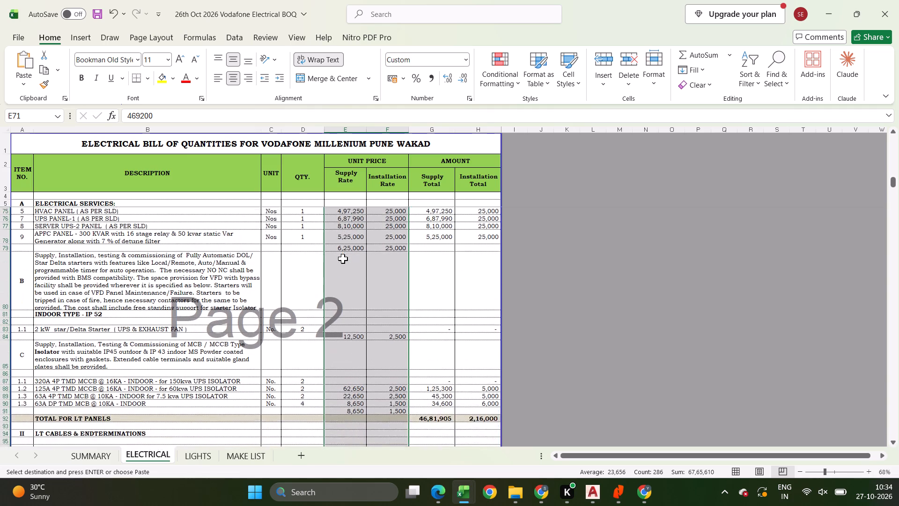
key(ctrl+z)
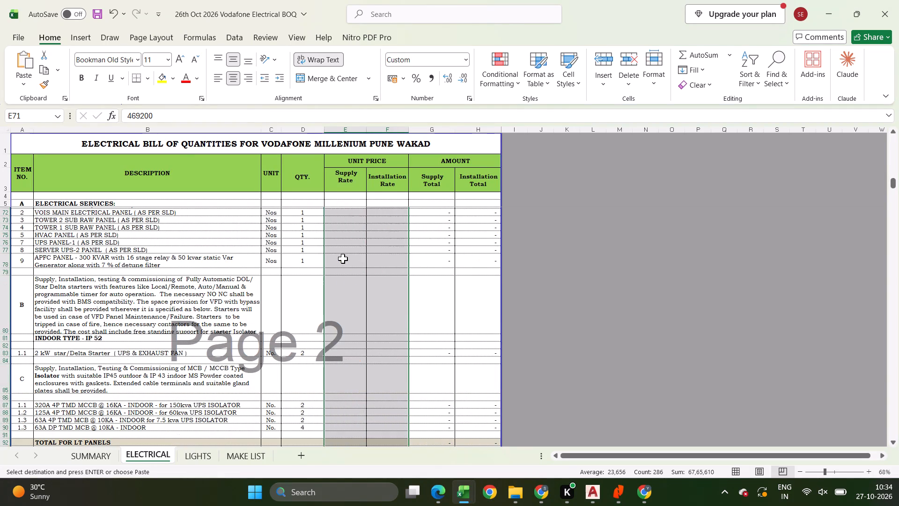
Compare the LT panel item rows between the 14th Oct and 26th Oct BOQ workbooks.
scroll(343, 259, up, 1)
key(alt+Tab)
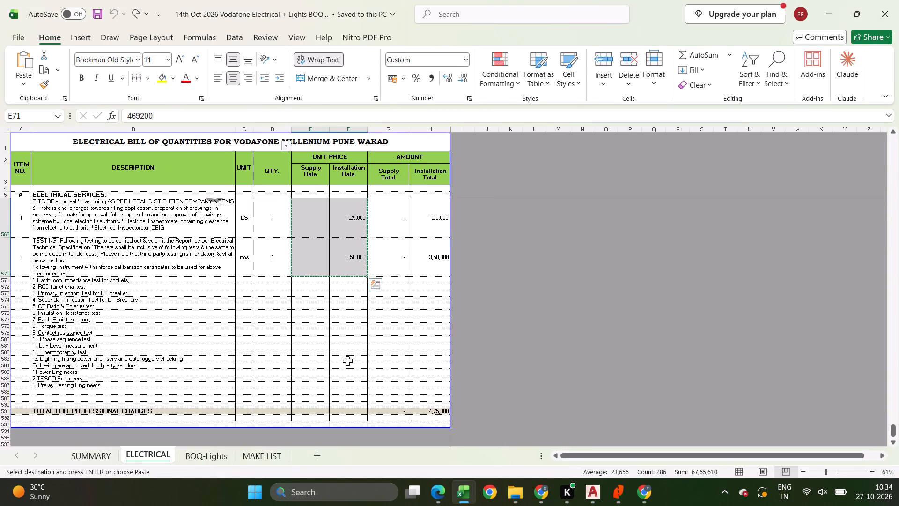
middle_drag(347, 361, 332, 110)
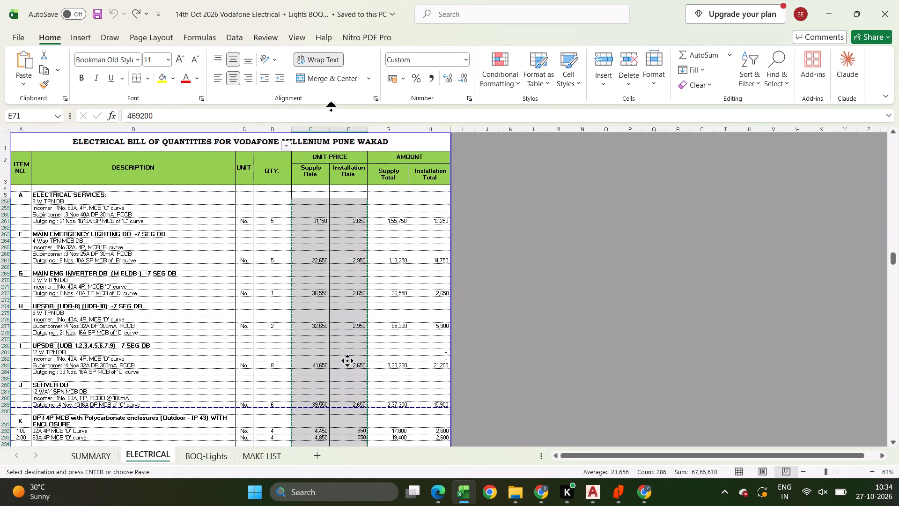
middle_drag(332, 110, 332, 109)
scroll(292, 292, down, 6)
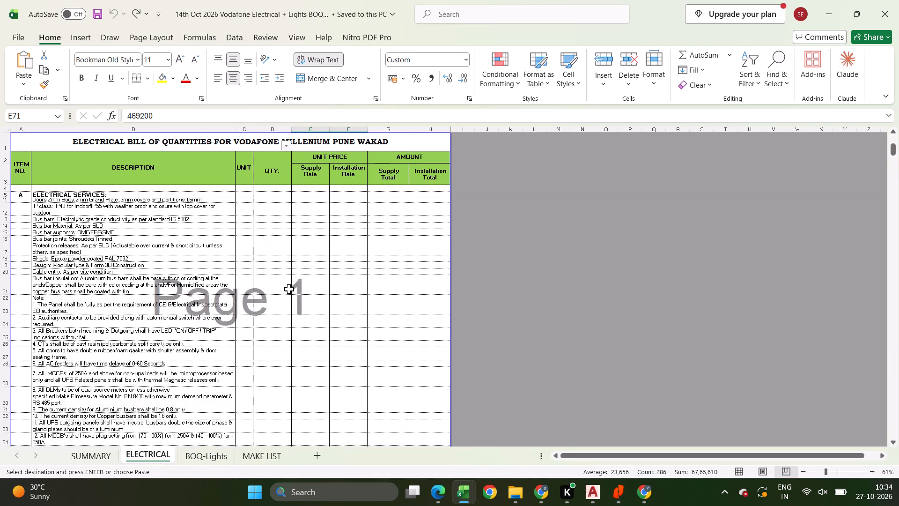
scroll(289, 289, down, 20)
scroll(289, 289, down, 13)
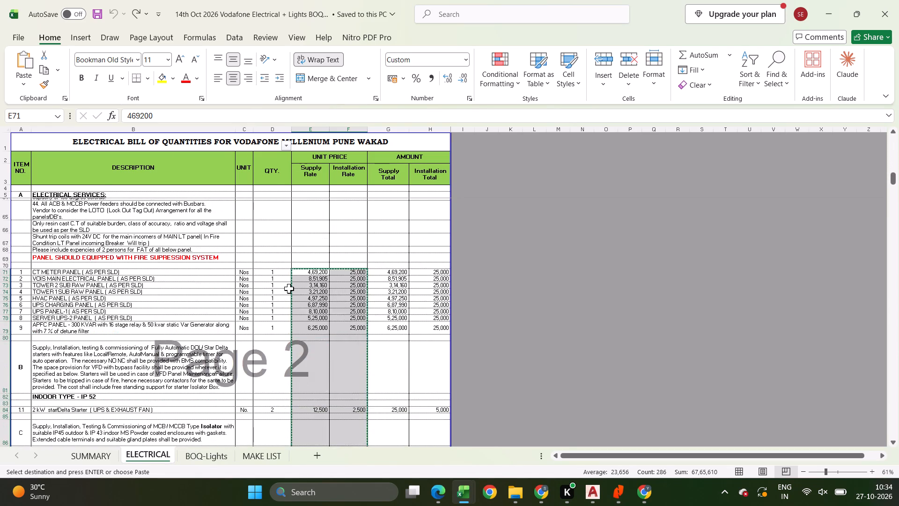
key(alt+Tab)
key(alt+Tab)
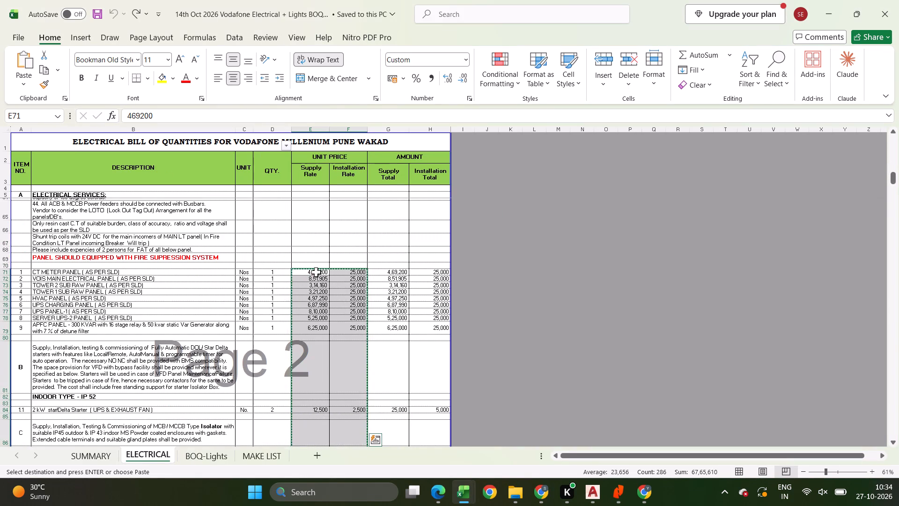
key(alt+Tab)
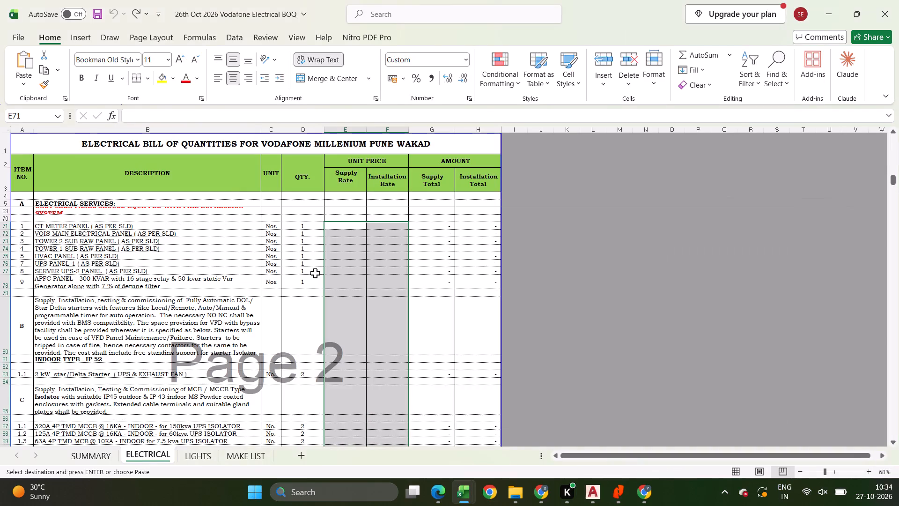
Copy the supply and installation rates for CT METER PANEL through HVAC PANEL from the 14th Oct BOQ as values into E71:F75 of the 26th Oct BOQ.
key(alt+Tab)
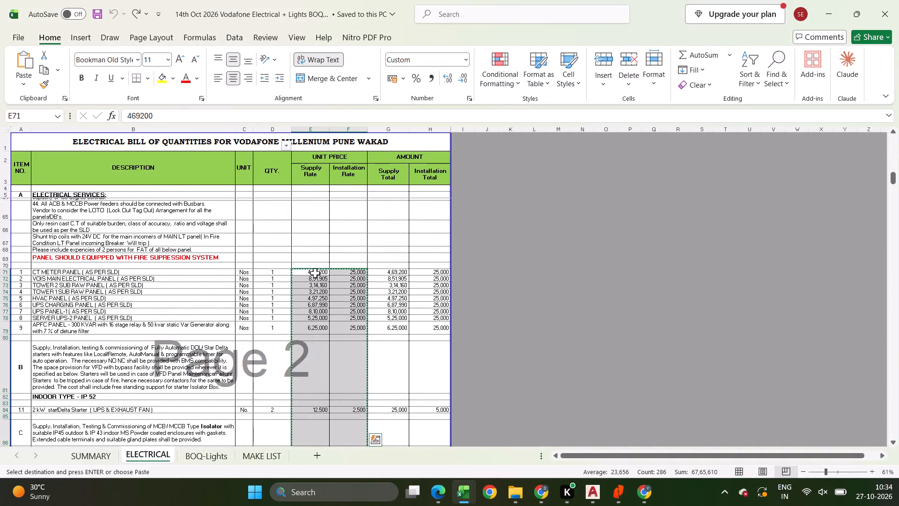
click(323, 272)
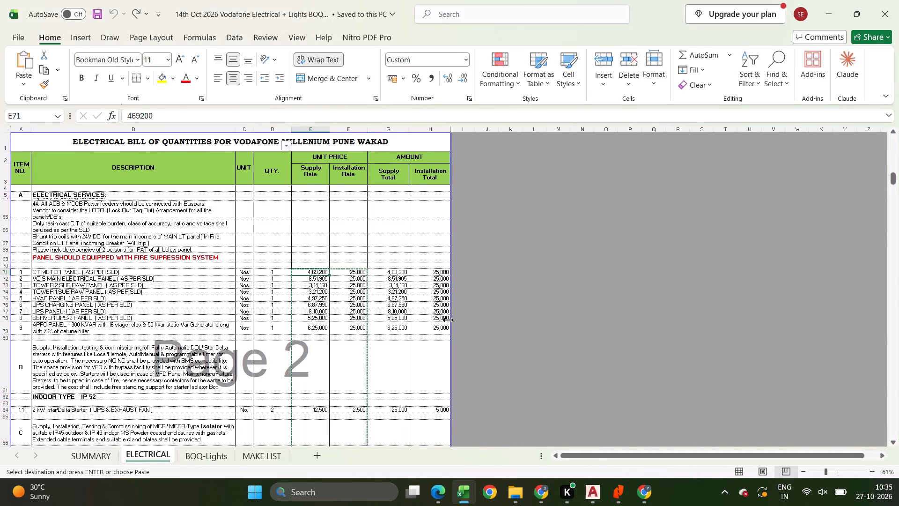
key(shift+Down)
key(shift+Down)
key(shift+Down)
key(shift+Down)
key(shift+Right)
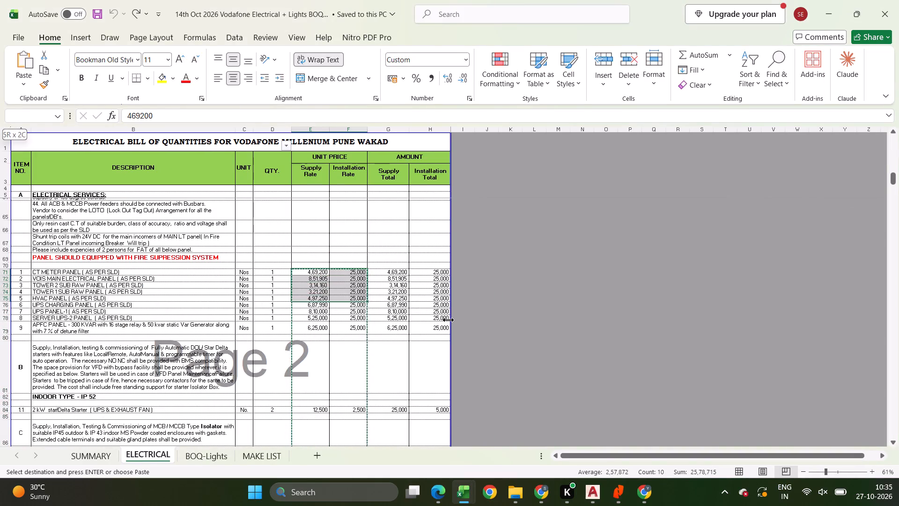
key(ctrl+c)
key(alt+Tab)
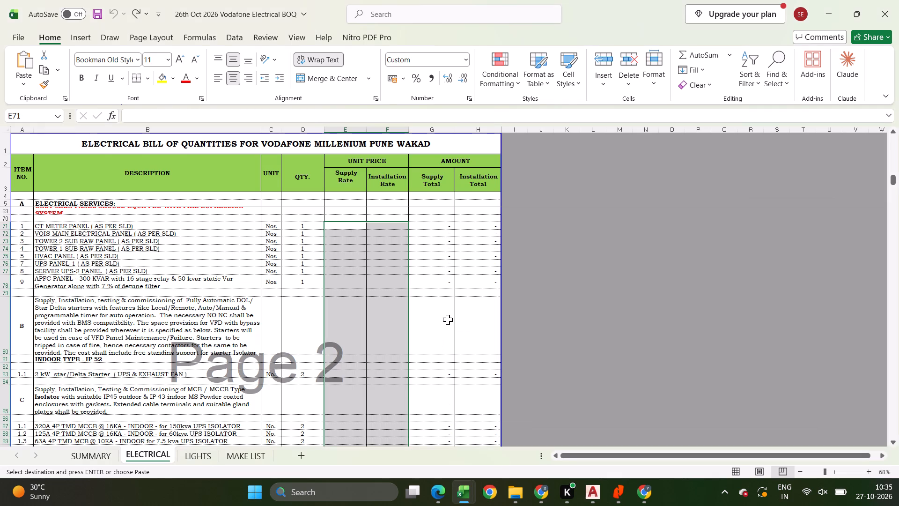
key(Down)
key(ctrl+Up)
key(Left)
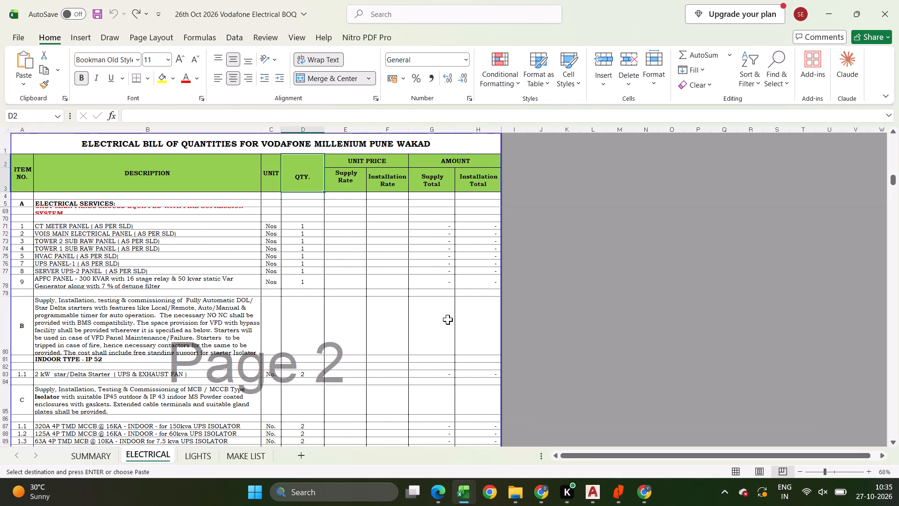
key(ctrl+Down)
key(Right)
key(ctrl+shift+v)
Copy the UPS PANEL-1, SERVER UPS-2 and APFC panel rates, E77:F79, from the 14th Oct BOQ and paste them at E76 of the 26th Oct BOQ.
key(Down)
key(Down)
key(Down)
key(Down)
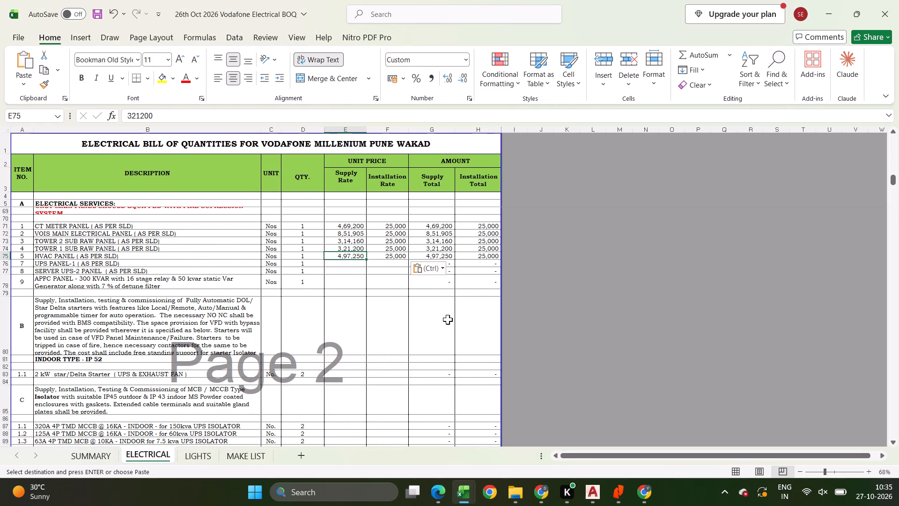
key(Down)
key(alt+Tab)
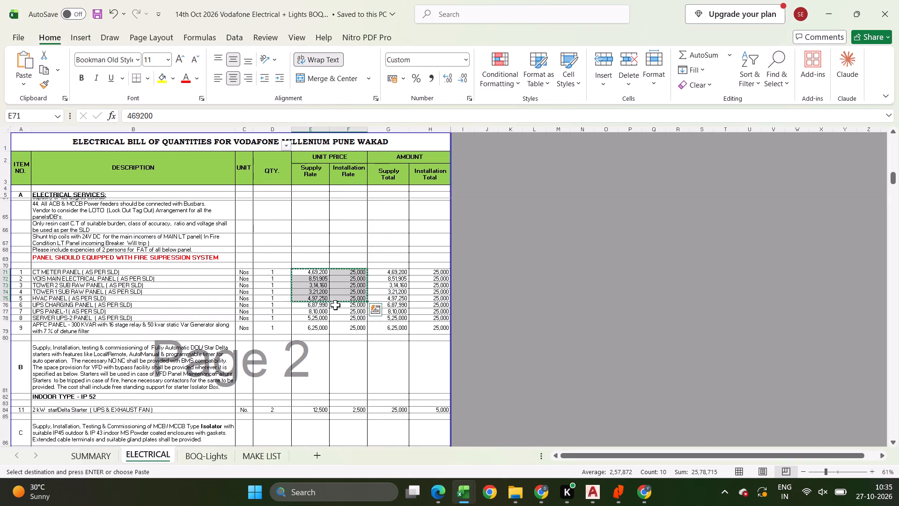
click(308, 312)
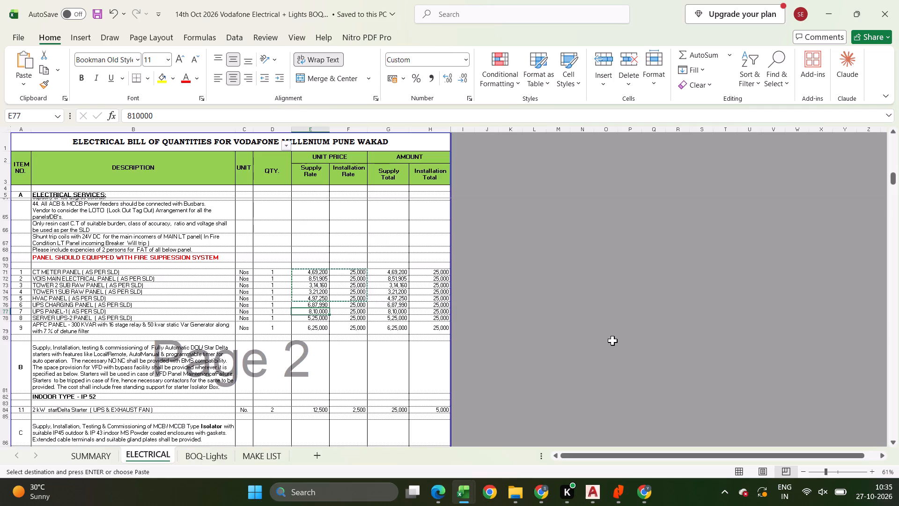
key(shift+Down)
key(shift+Down)
key(shift+Right)
key(shift+Right)
key(shift+Left)
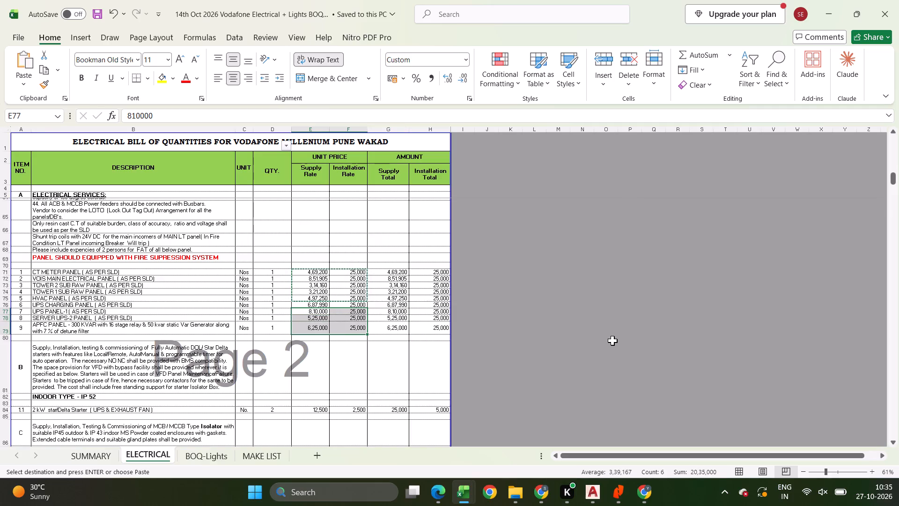
key(ctrl+c)
key(alt+Tab)
key(Down)
key(Up)
key(ctrl+v)
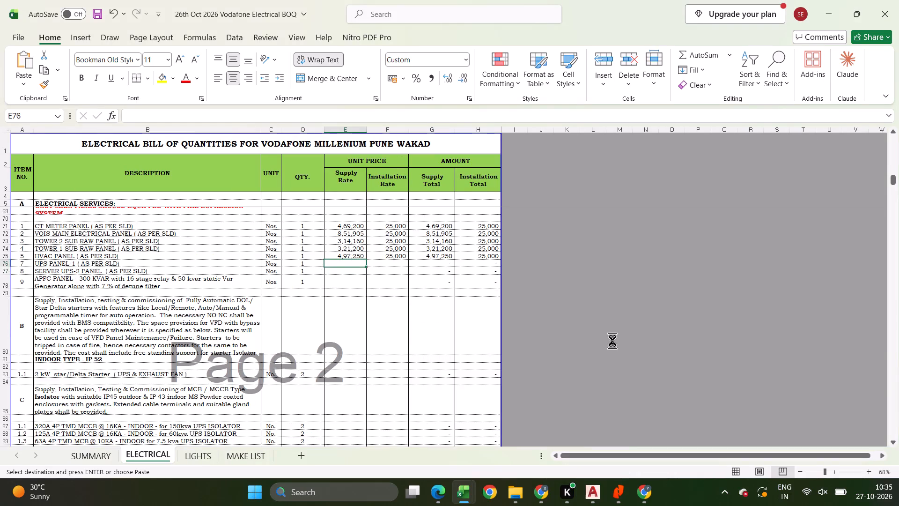
Move the 14th Oct 2026 Vodafone Electrical + Lights BOQ -R1 workbook from Downloads into the VOIS PUNE folder, keeping both versions.
key(alt+Tab)
key(alt+Tab)
key(alt+Tab)
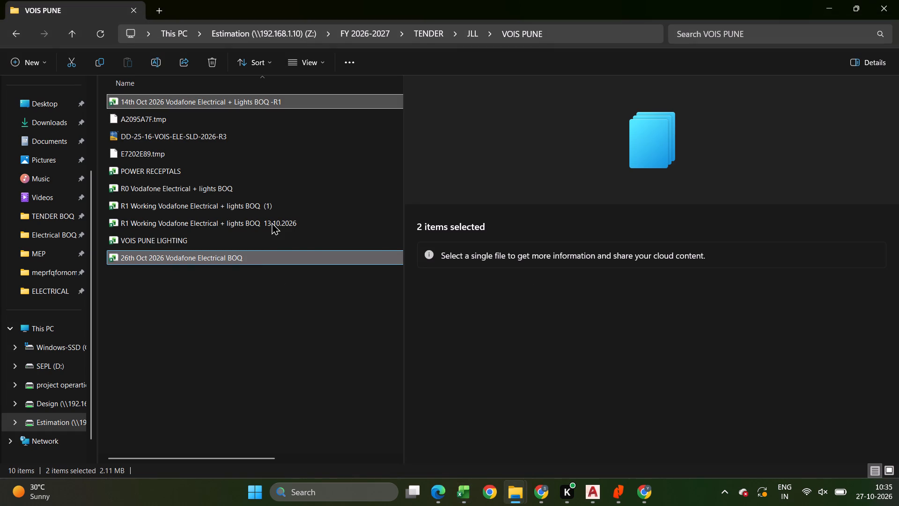
click(42, 115)
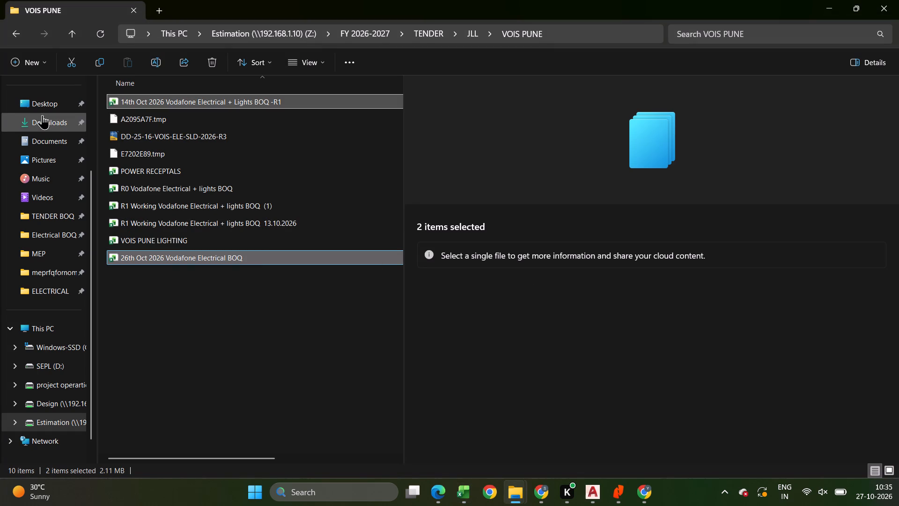
click(320, 175)
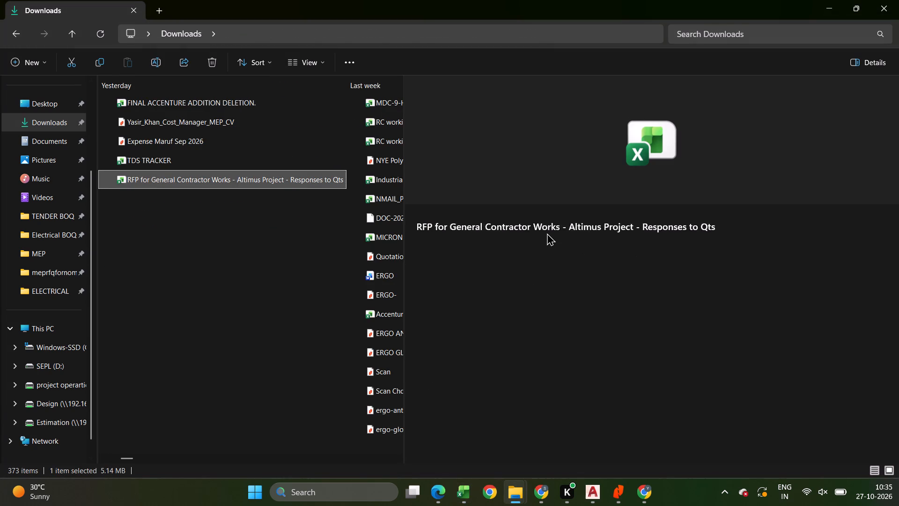
key(Right)
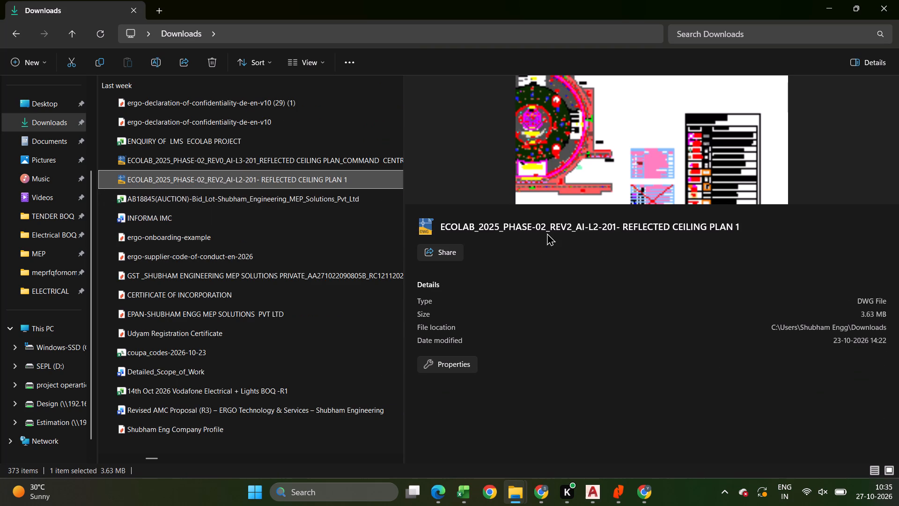
key(Down)
key(Down)
key(Down)
key(Down)
key(Down)
key(Down)
key(Down)
key(Down)
key(Down)
key(Down)
key(Down)
key(Down)
key(Down)
key(Up)
key(Up)
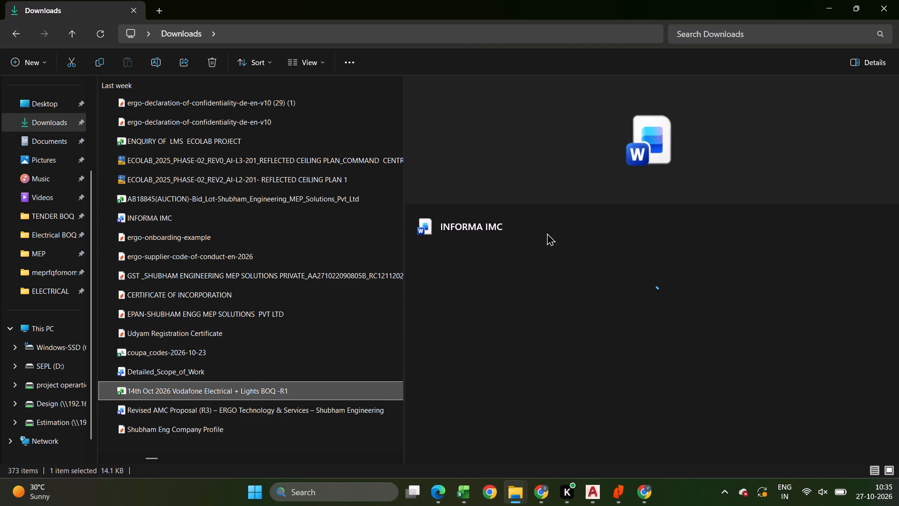
key(ctrl+x)
click(20, 30)
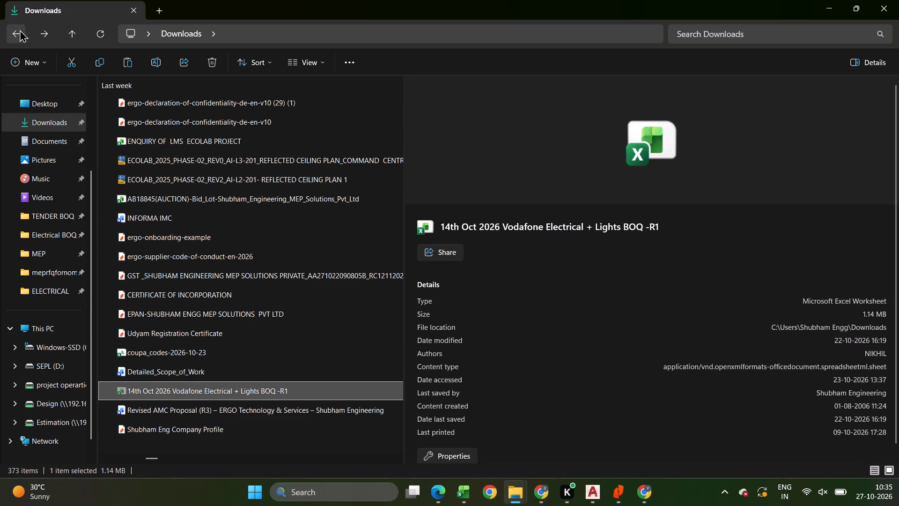
key(ctrl+v)
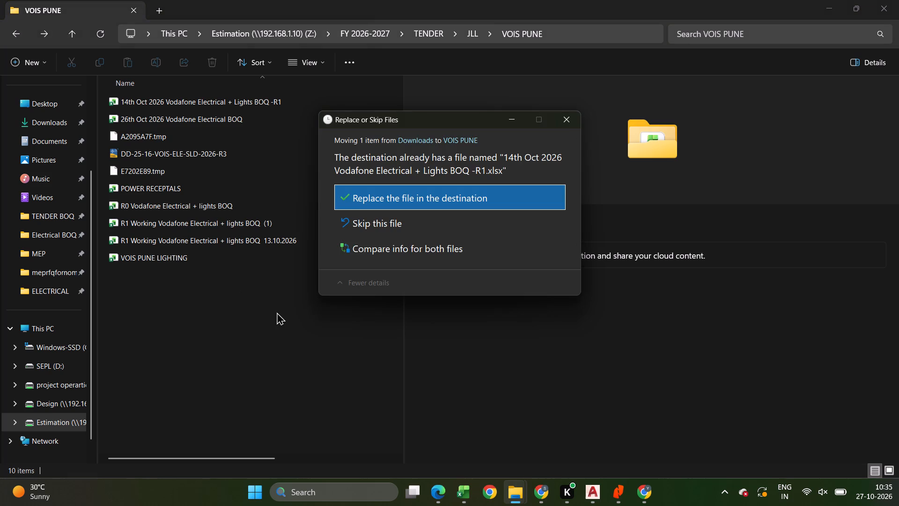
click(392, 256)
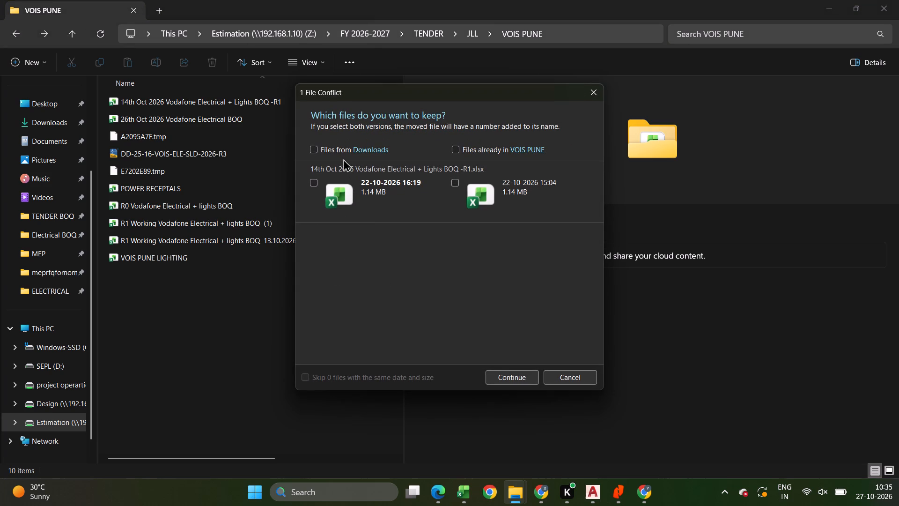
click(341, 154)
click(456, 151)
click(530, 373)
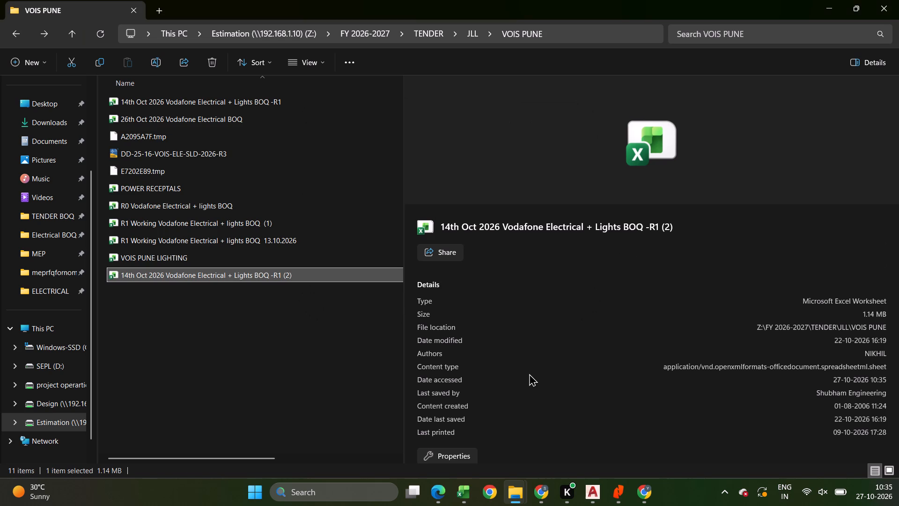
Open the 14th Oct BOQ -R1 (2) copy and compare its LT panel rates with the open 14th Oct and 26th Oct BOQs.
key(Return)
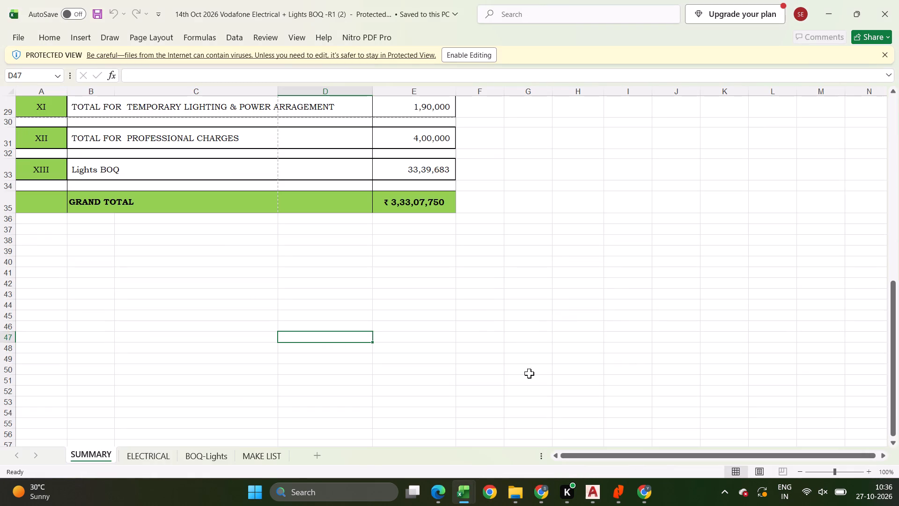
click(164, 452)
scroll(403, 387, down, 10)
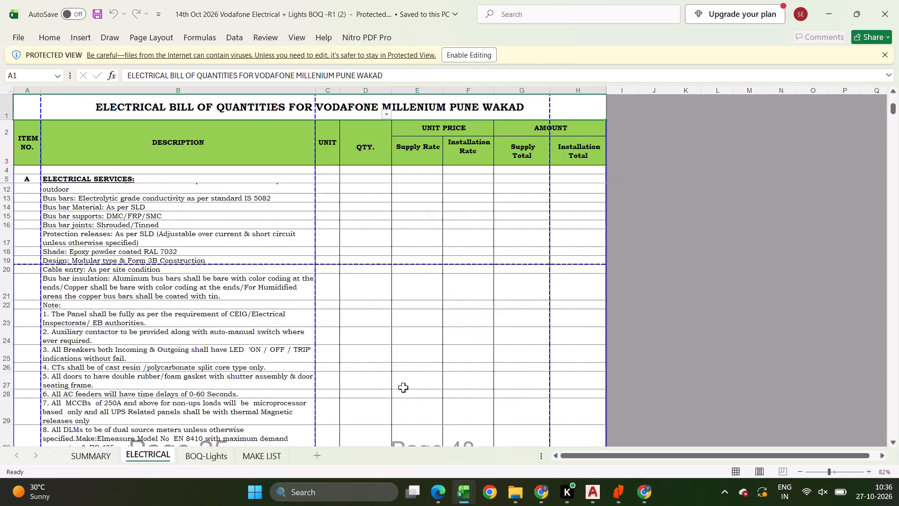
scroll(403, 387, down, 20)
scroll(403, 387, down, 14)
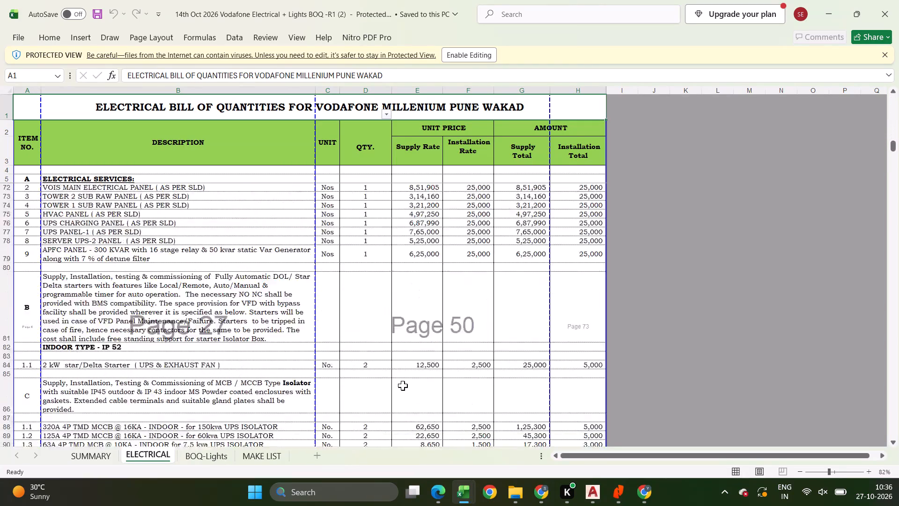
scroll(403, 386, up, 4)
key(alt+Tab)
key(alt+Tab)
key(alt+Tab)
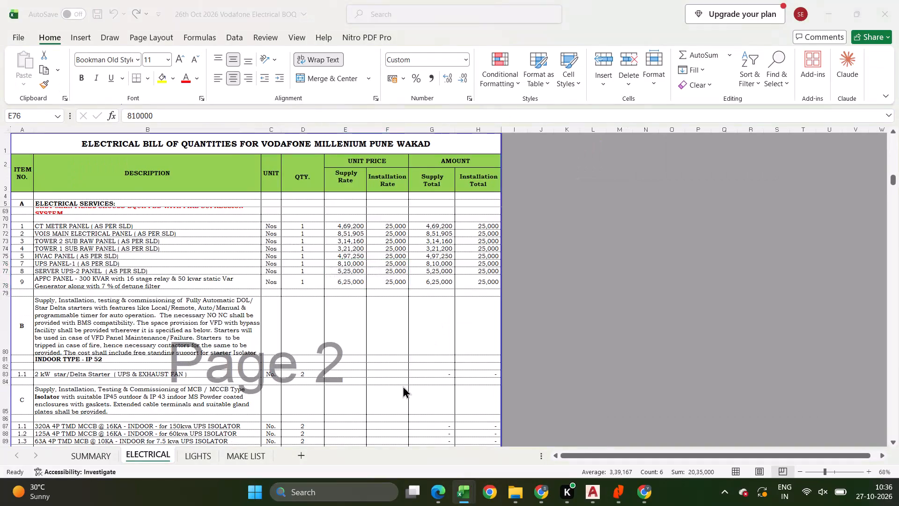
key(alt+Tab)
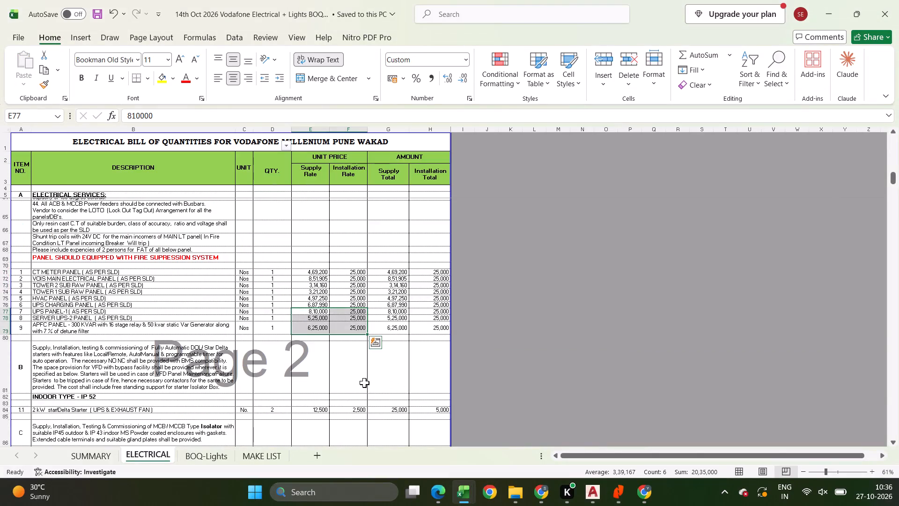
key(alt+Tab)
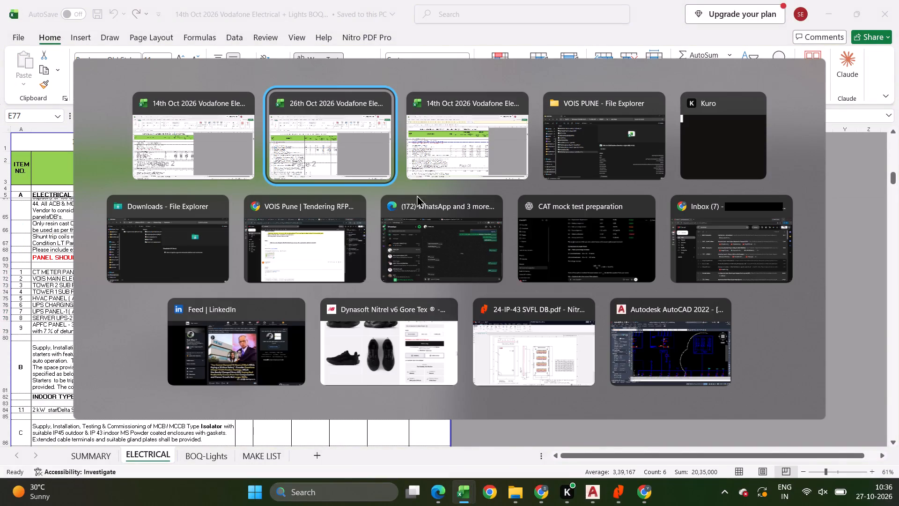
alt+click(440, 172)
click(415, 331)
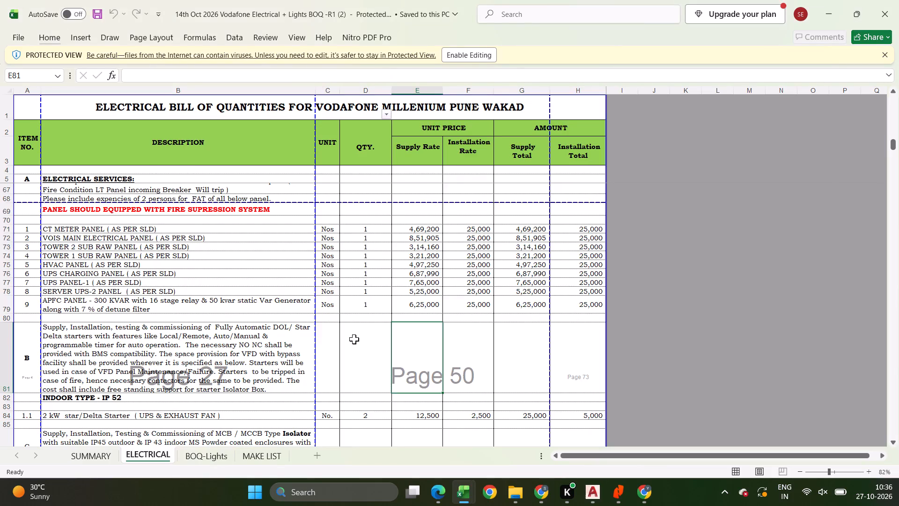
Close the original 14th Oct 2026 Vodafone Electrical + Lights BOQ -R1 workbook.
key(alt+Tab)
click(898, 0)
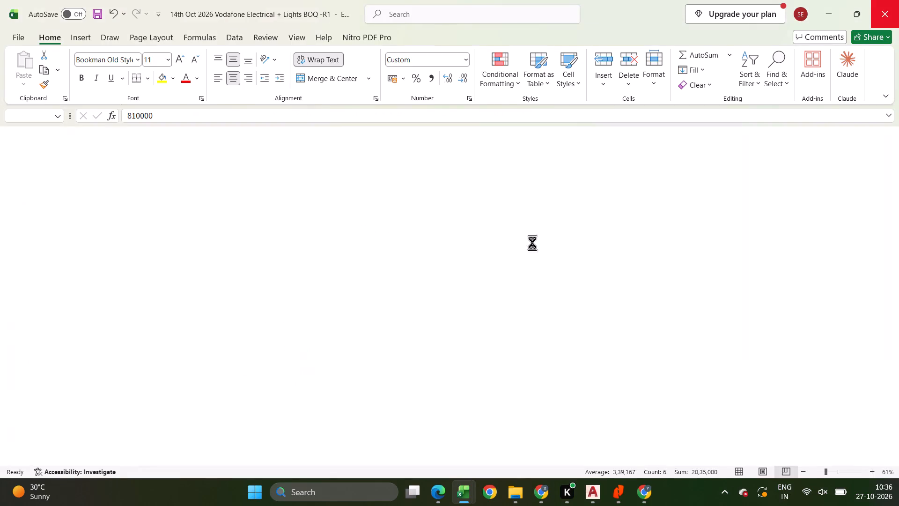
Open the R1 Working Vodafone Electrical + lights BOQ 13.10.2026 and inspect its ELECTRICAL sheet through to the professional charges items.
key(alt+Tab)
key(alt+Tab)
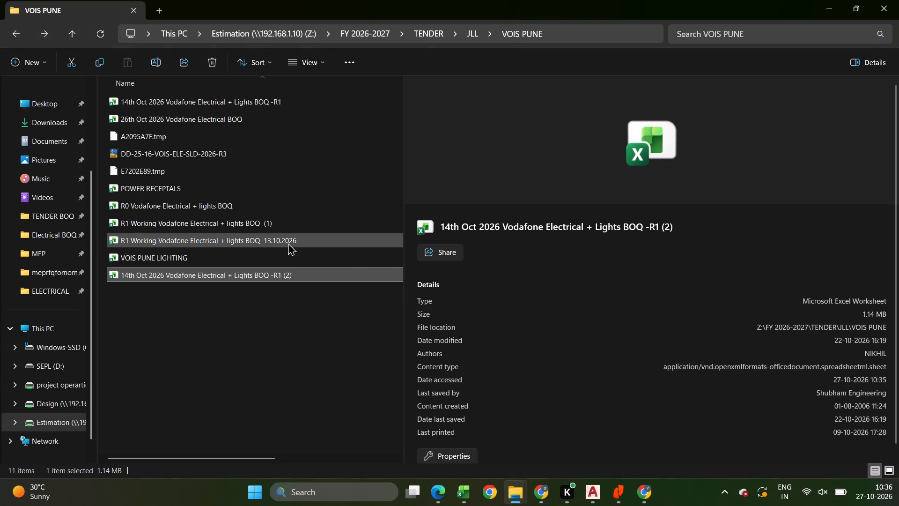
click(246, 239)
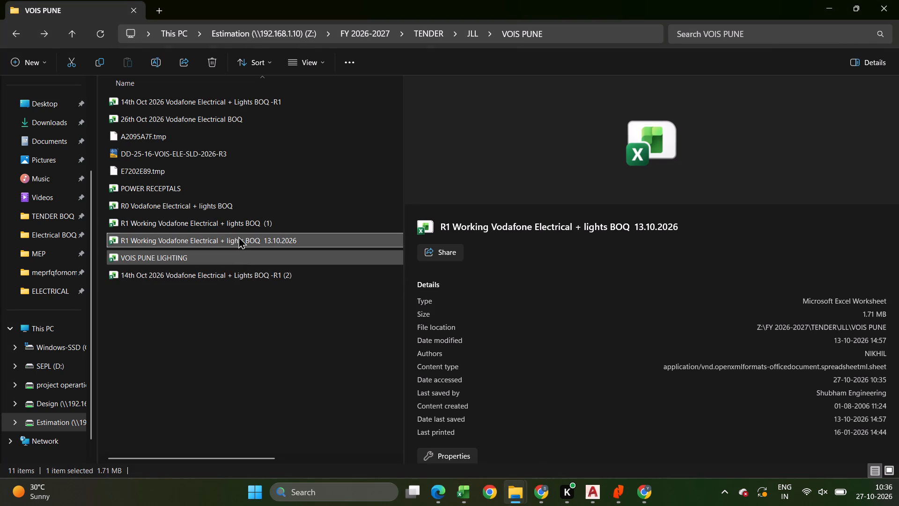
double_click(237, 240)
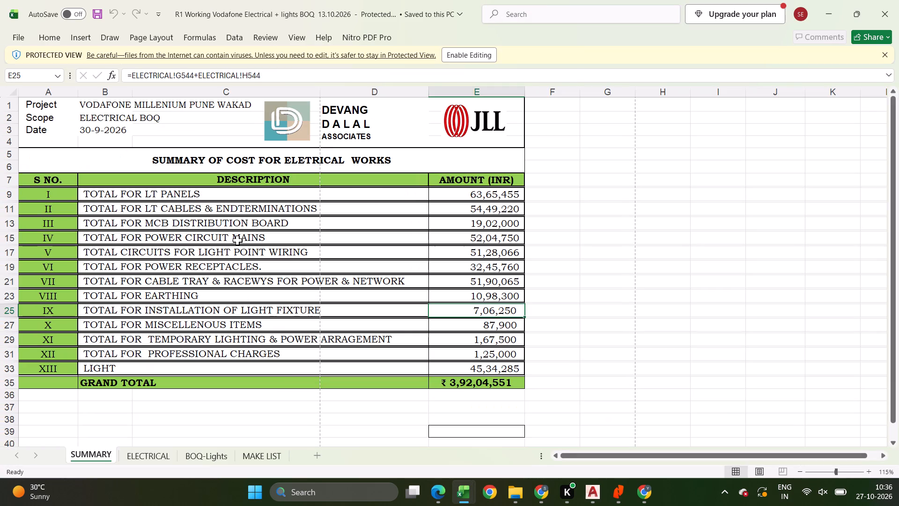
click(160, 456)
click(759, 353)
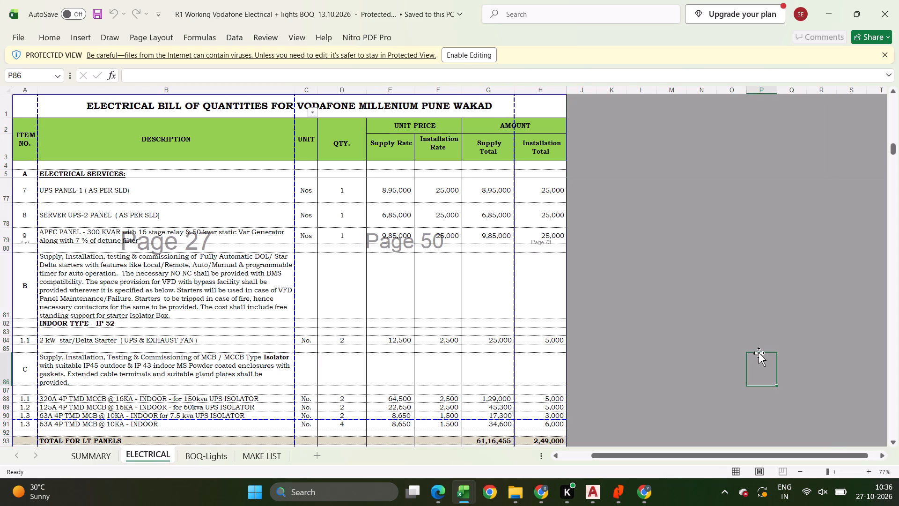
key(ctrl+Up)
key(Left)
key(Left)
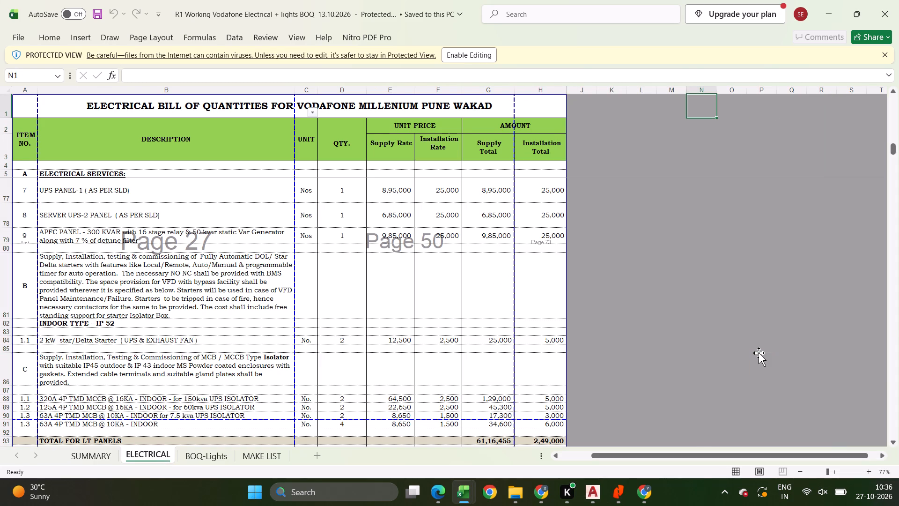
key(ctrl+Down)
key(Up)
key(ctrl+Up)
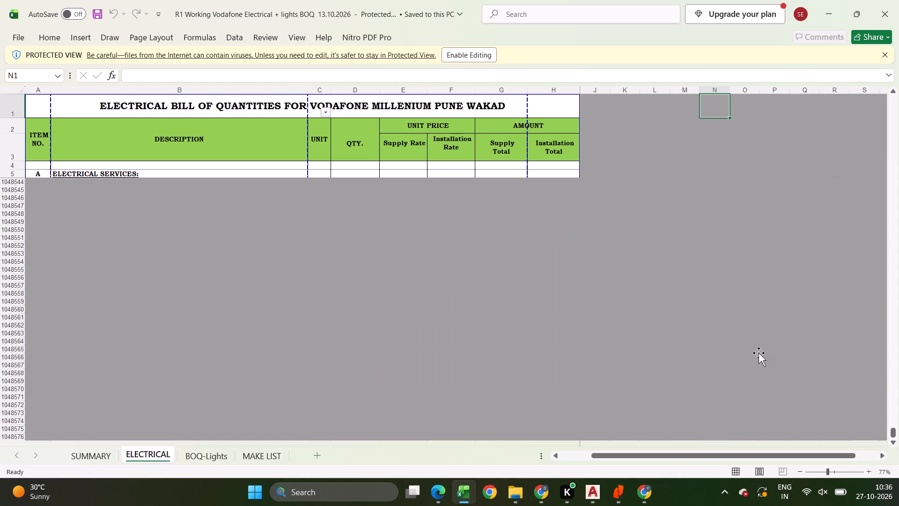
click(554, 313)
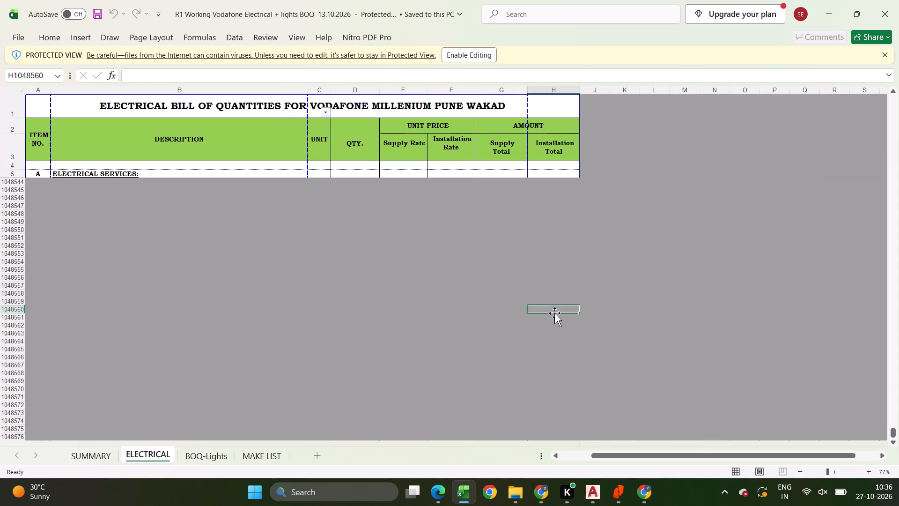
key(ctrl+Left)
key(ctrl+Up)
key(Right)
key(Right)
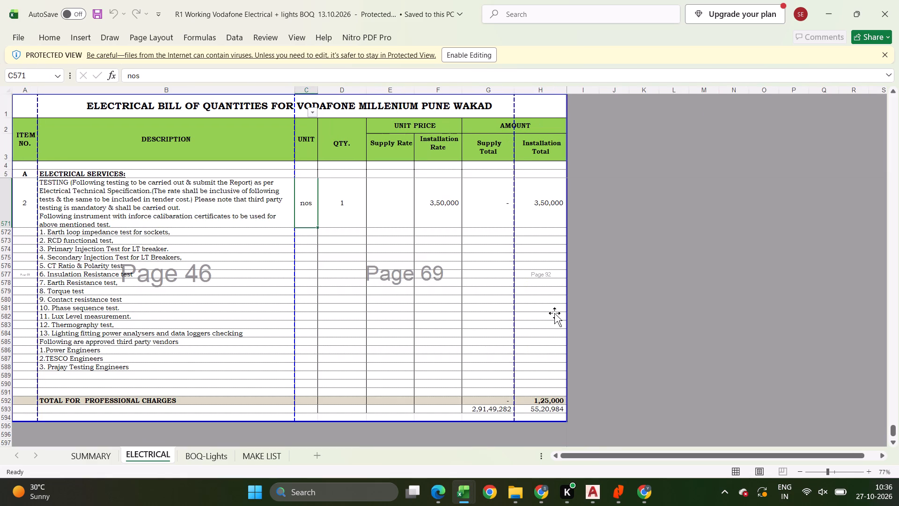
key(Right)
key(Right)
key(Right)
key(Right)
key(Up)
key(Right)
key(Right)
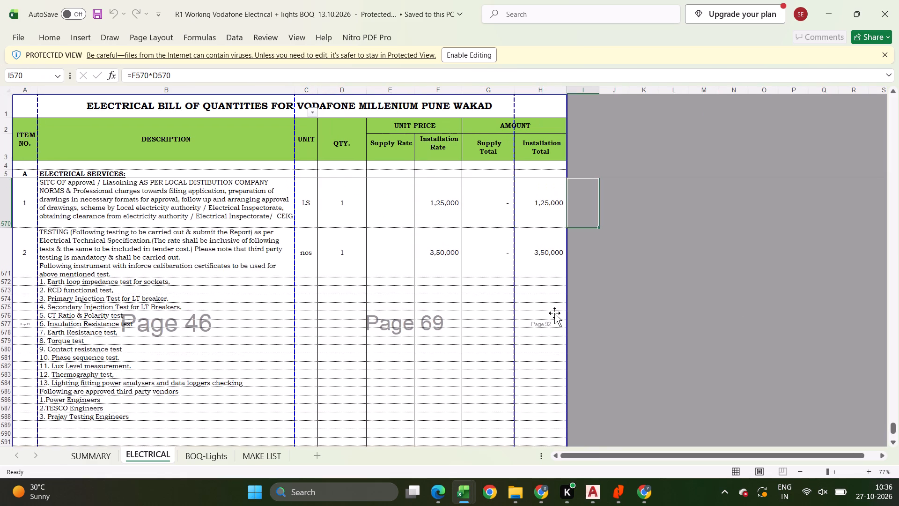
Examine the LT panel rates and side remarks on the 13.10.2026 BOQ's ELECTRICAL sheet, and close that workbook.
key(ctrl+Up)
key(Down)
key(Right)
key(Up)
key(ctrl+Up)
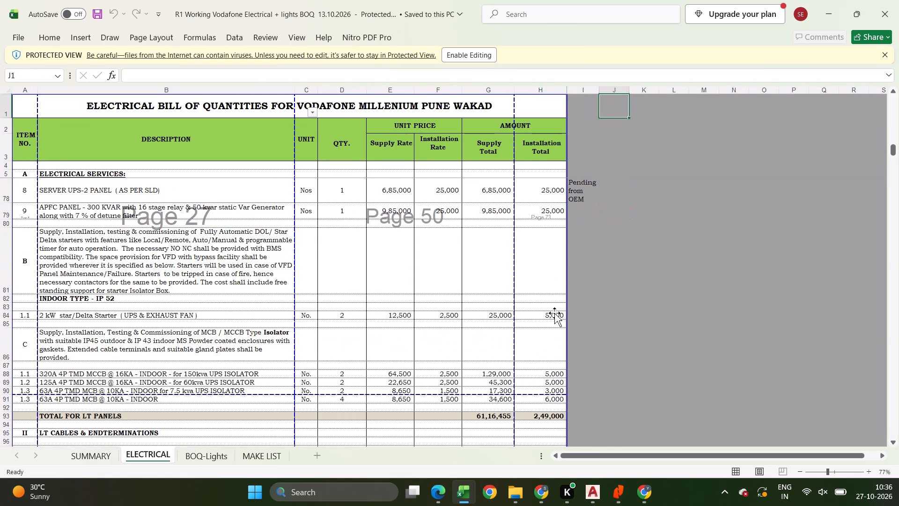
key(Down)
key(Down)
key(Left)
key(Left)
key(Up)
key(Up)
key(Right)
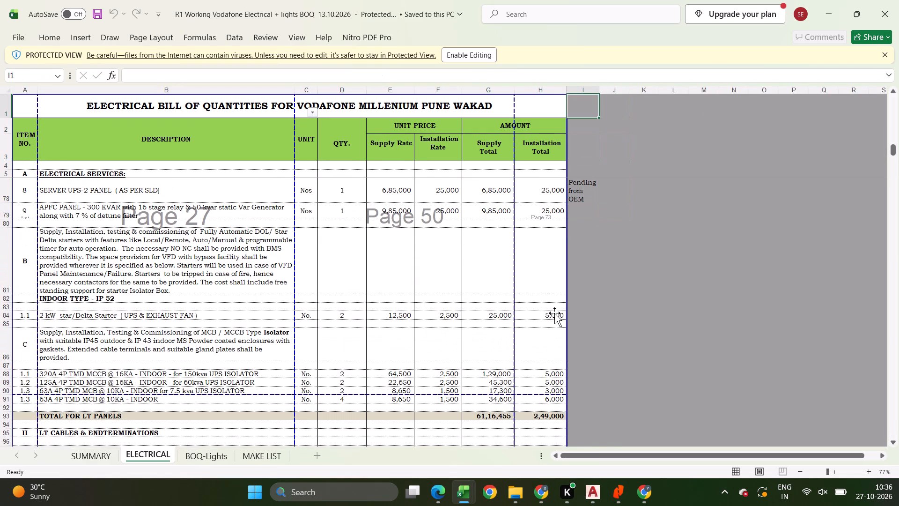
key(Right)
key(ctrl+Up)
key(Left)
key(Left)
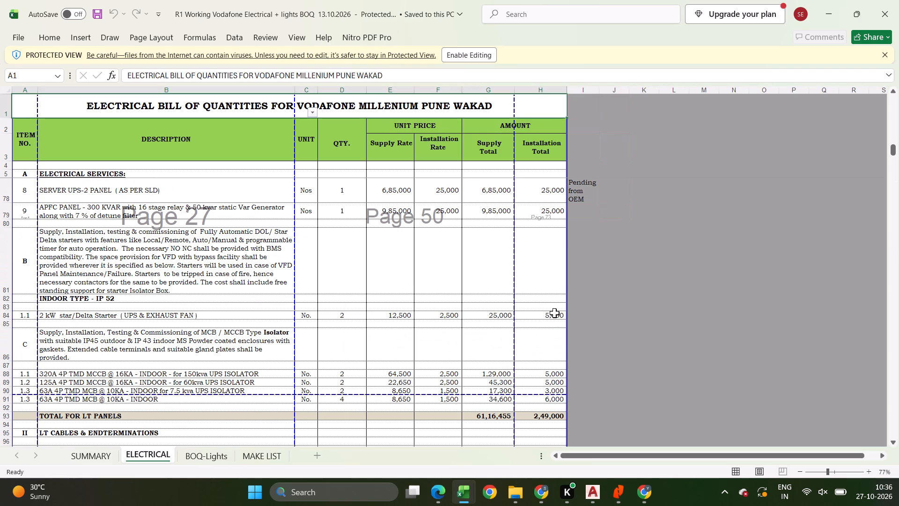
key(ctrl+Down)
key(ctrl+Down)
key(Up)
key(Right)
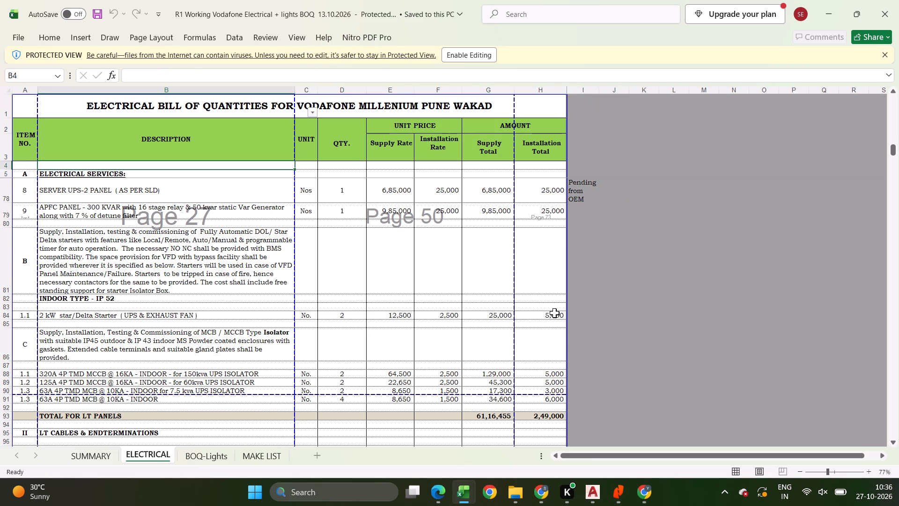
scroll(556, 310, up, 5)
scroll(568, 366, up, 5)
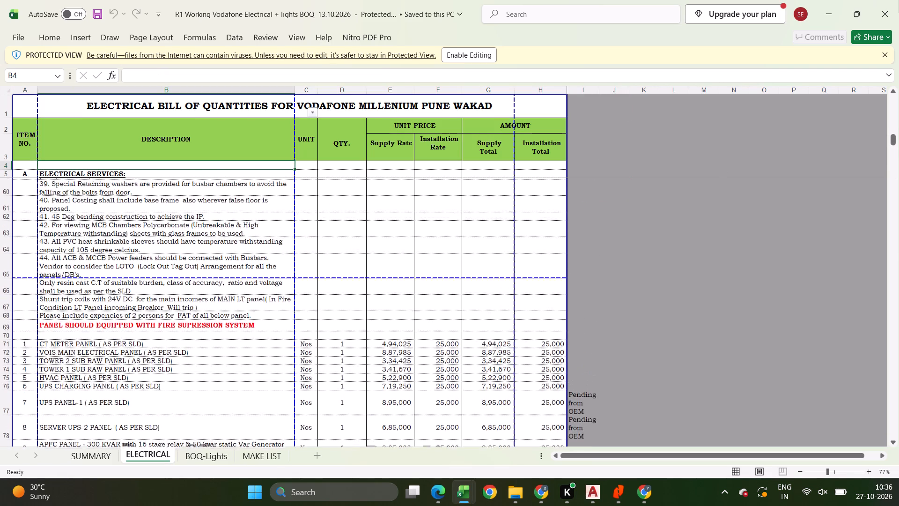
click(898, 0)
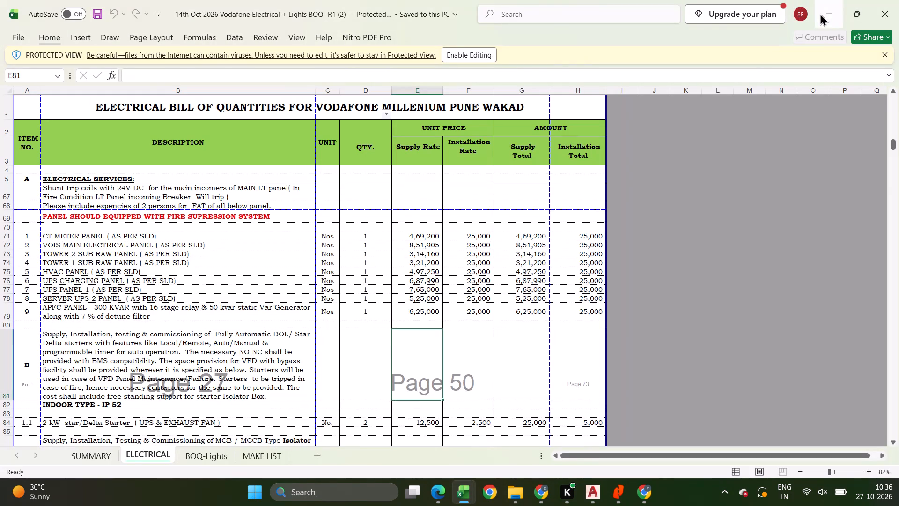
Open the R1 Working Vodafone Electrical + lights BOQ (1) workbook from the VOIS PUNE folder and enable editing.
click(820, 13)
double_click(256, 227)
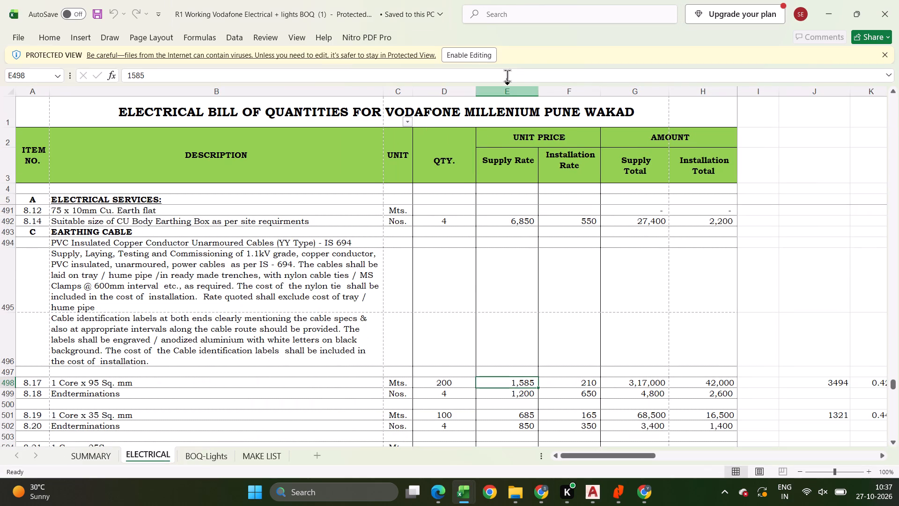
click(486, 53)
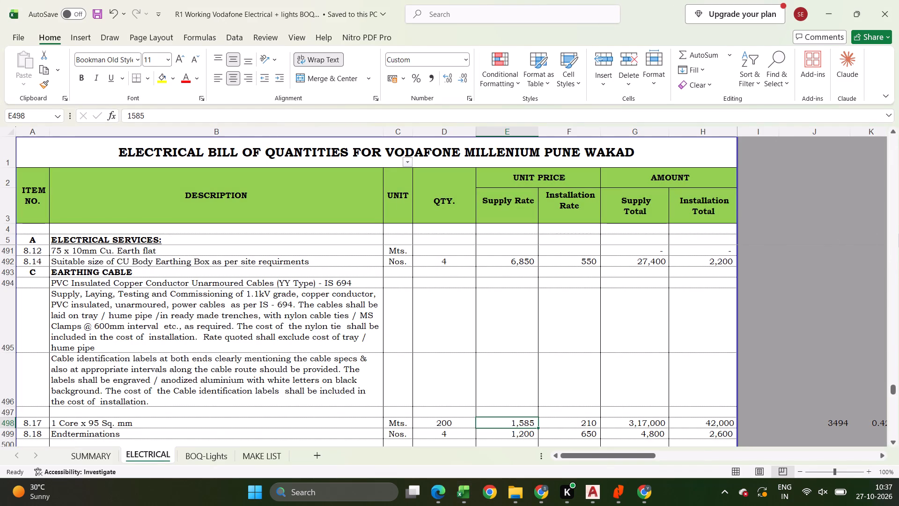
click(821, 318)
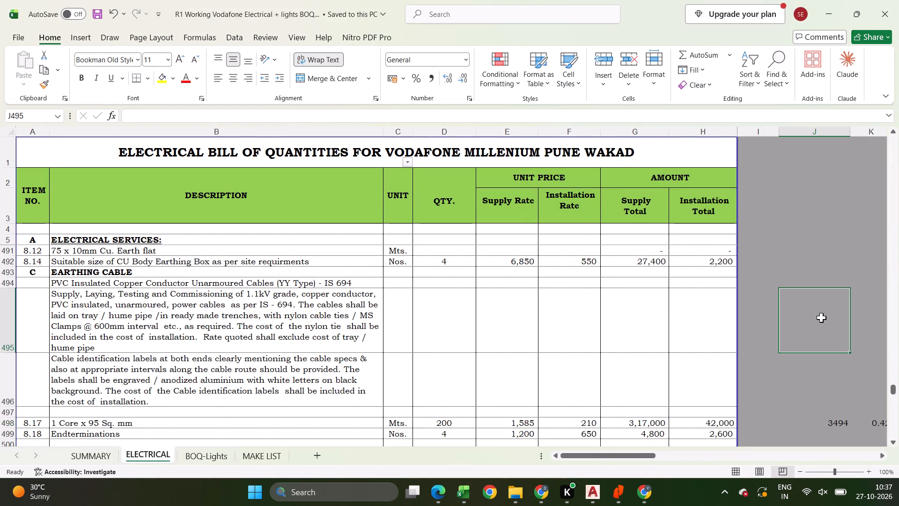
Examine the LT panel supply rates on the working BOQ's ELECTRICAL sheet together with their side calculations in columns J to M.
key(ctrl+Up)
key(Left)
key(ctrl+Up)
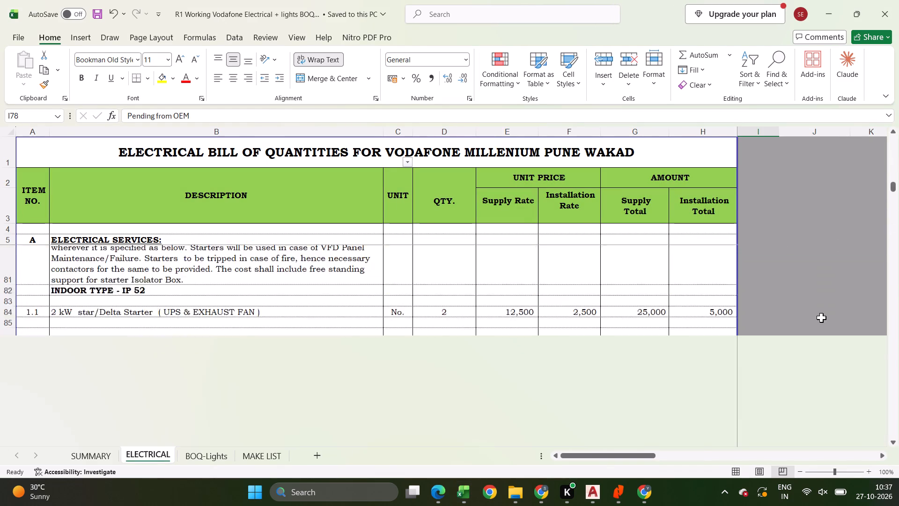
key(Right)
key(ctrl+Up)
key(ctrl+Up)
key(ctrl+Up)
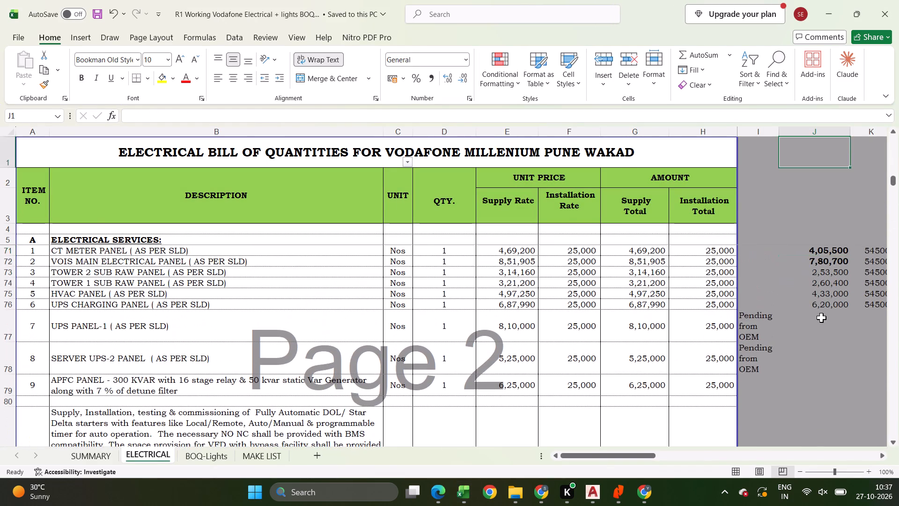
key(ctrl+Down)
key(Right)
key(Right)
key(Left)
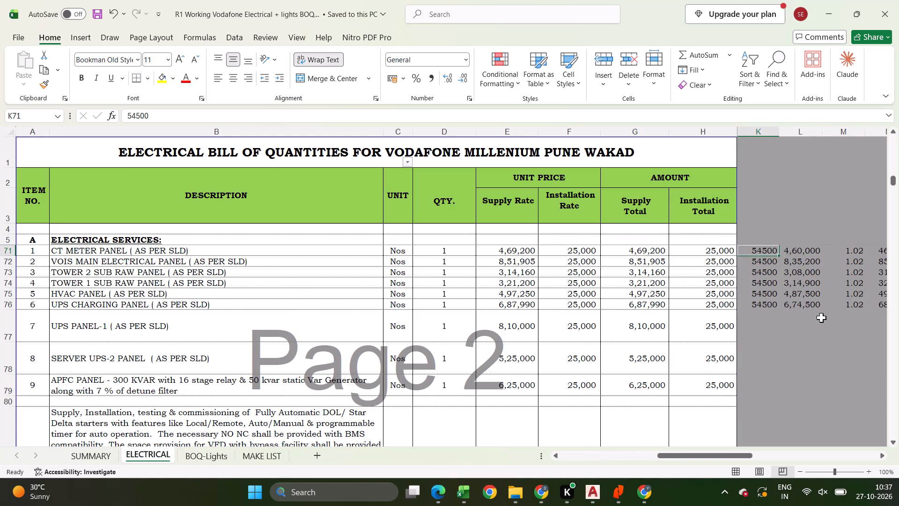
key(Down)
key(Down)
key(Up)
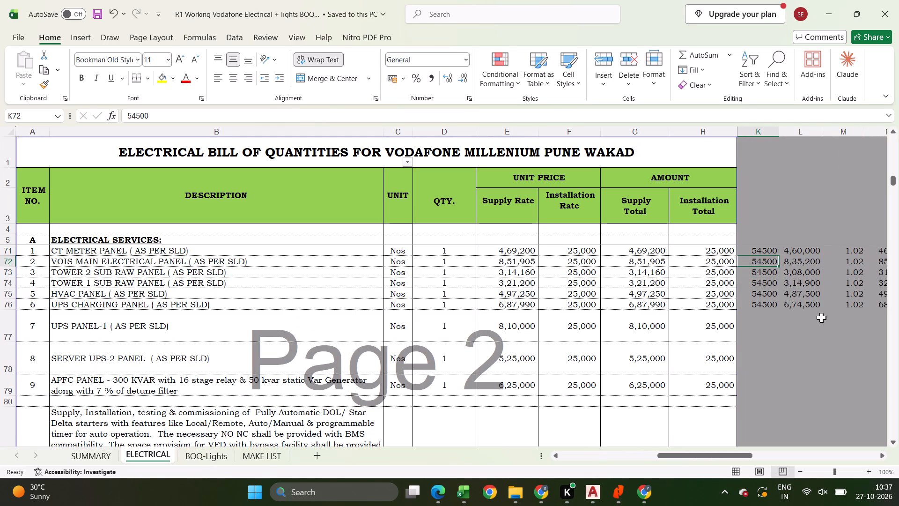
key(shift+Down)
key(shift+Down)
key(shift+Down)
key(shift+Down)
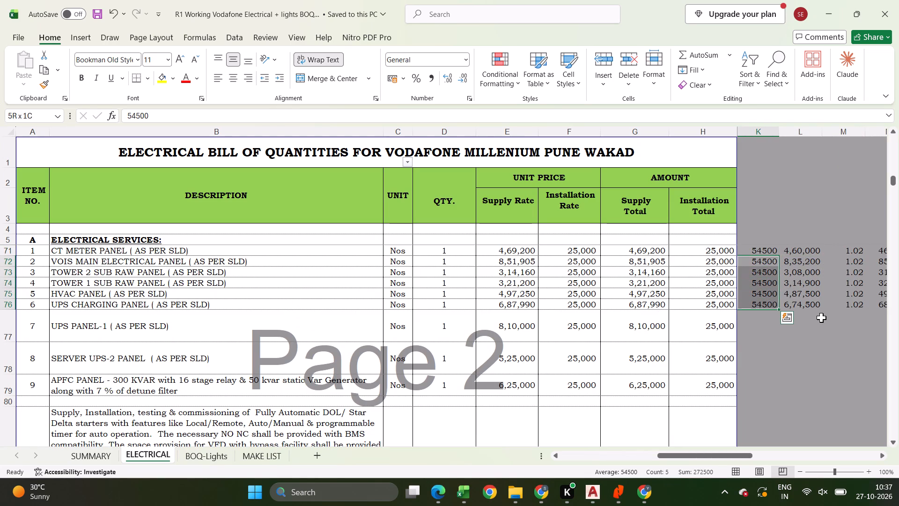
Clear the 54500 side amounts in column K for the CT Meter, Tower 2, Tower 1, HVAC and UPS Charging panels.
key(Up)
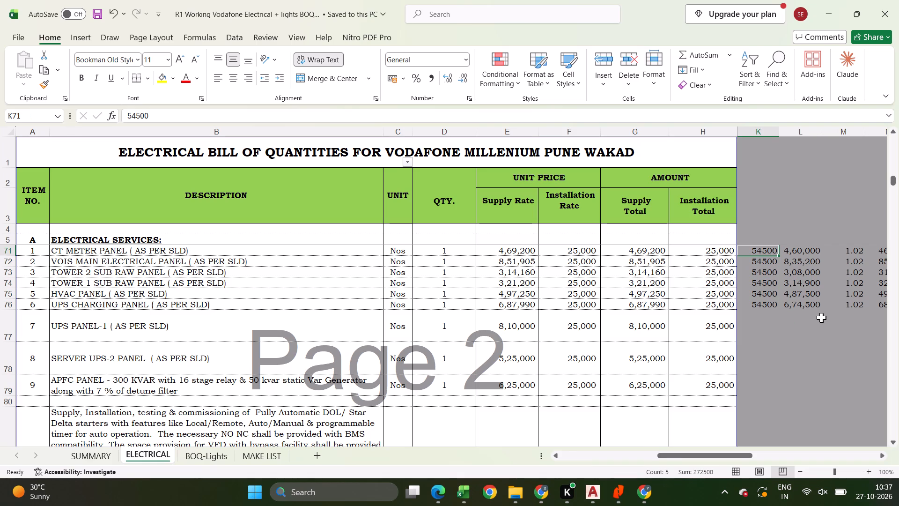
key(Delete)
key(Down)
key(Down)
key(ctrl+shift+Down)
key(Delete)
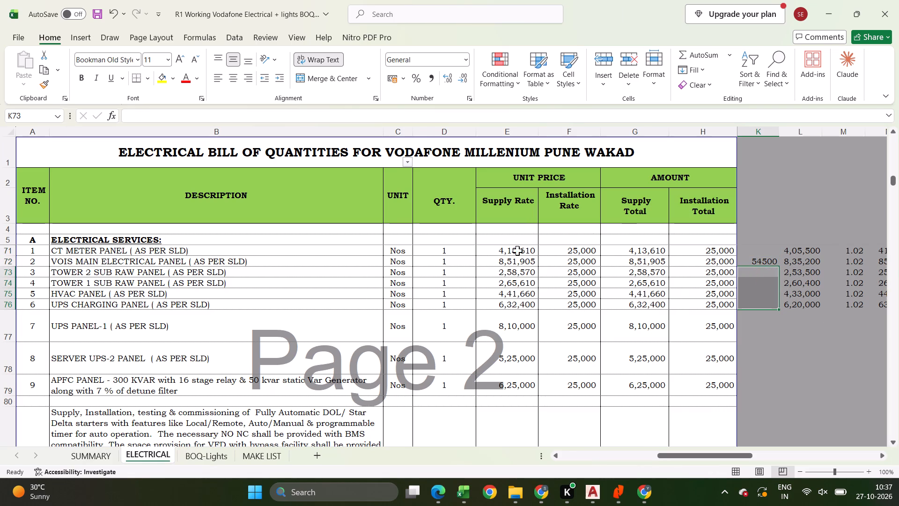
Copy the five supply rates from CT Meter Panel to HVAC Panel into the 26th Oct BOQ's E71:E75 as values.
drag(518, 248, 509, 295)
key(ctrl+c)
key(alt+Tab)
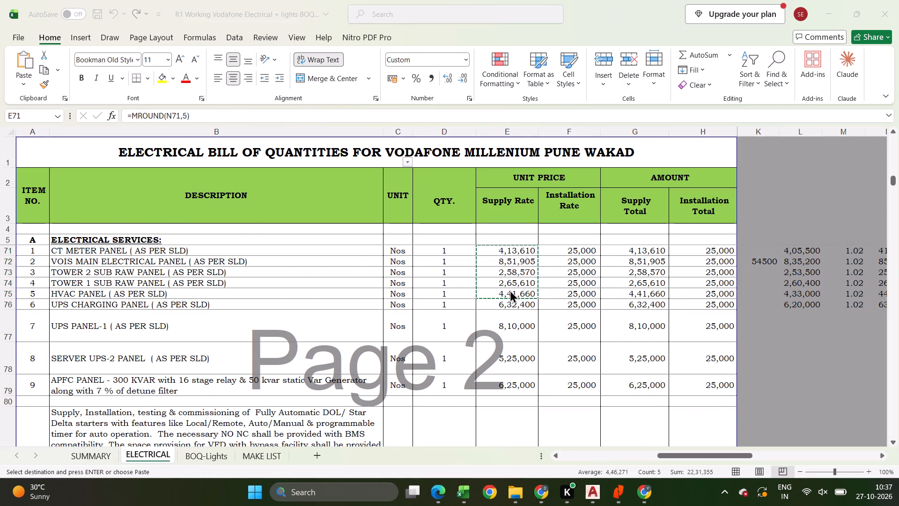
key(alt+Tab)
key(alt+Tab)
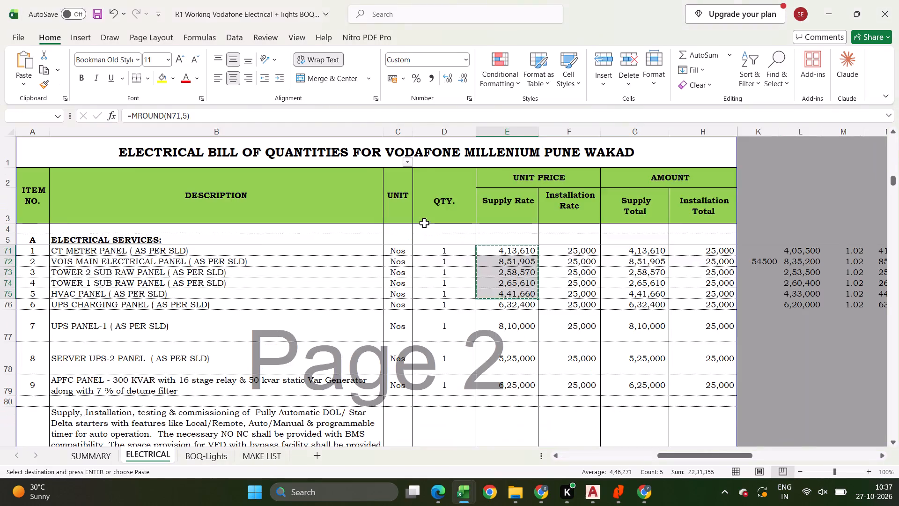
key(alt+Tab)
key(alt+Tab)
click(349, 227)
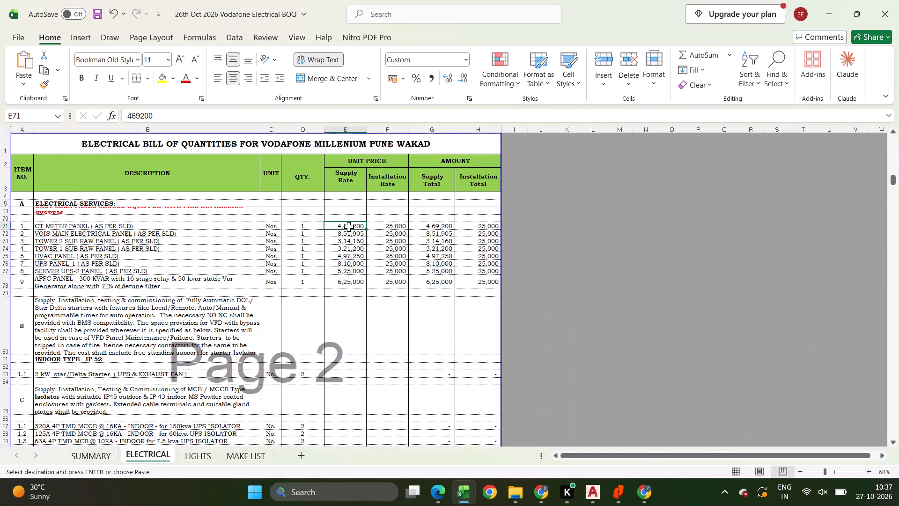
key(ctrl+shift+v)
Copy the supply and installation rates of UPS Panel-1, Server UPS-2 and APFC panels from the working BOQ into the matching 26th Oct BOQ rows.
key(alt+Tab)
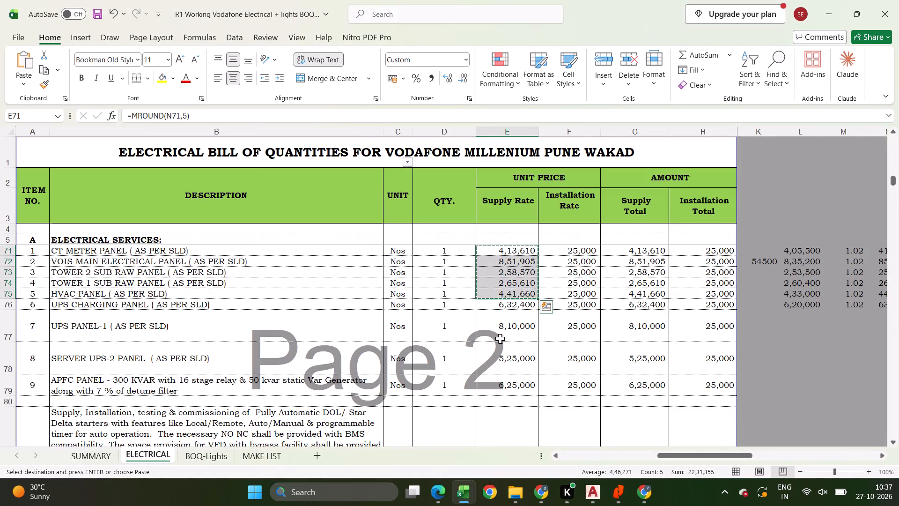
drag(512, 331, 575, 382)
key(ctrl+c)
key(alt+Tab)
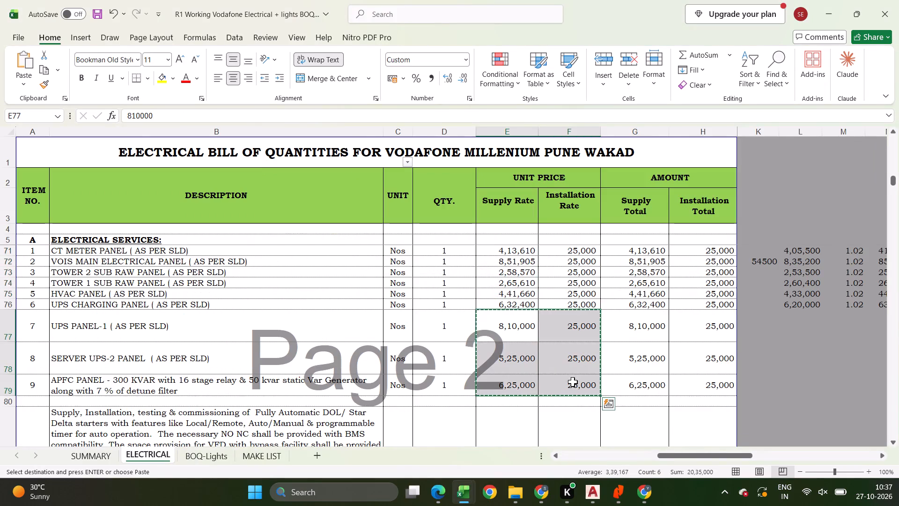
click(355, 264)
key(ctrl+v)
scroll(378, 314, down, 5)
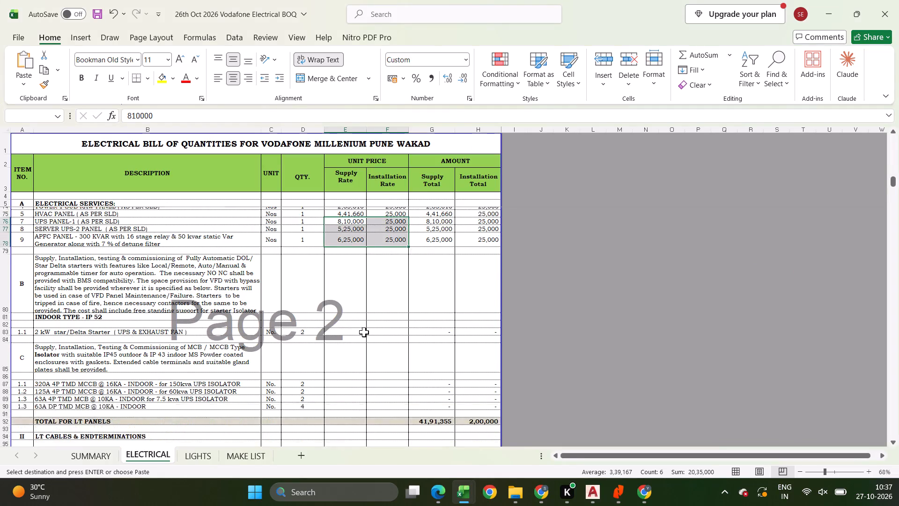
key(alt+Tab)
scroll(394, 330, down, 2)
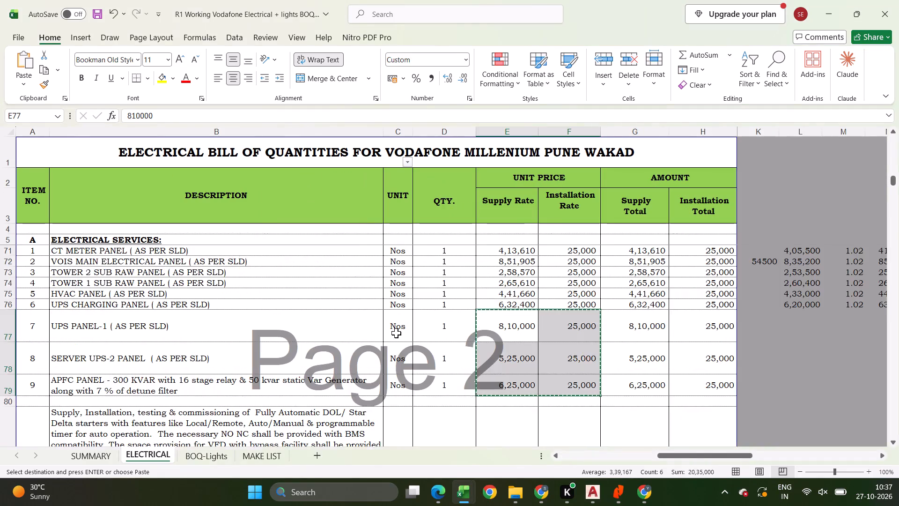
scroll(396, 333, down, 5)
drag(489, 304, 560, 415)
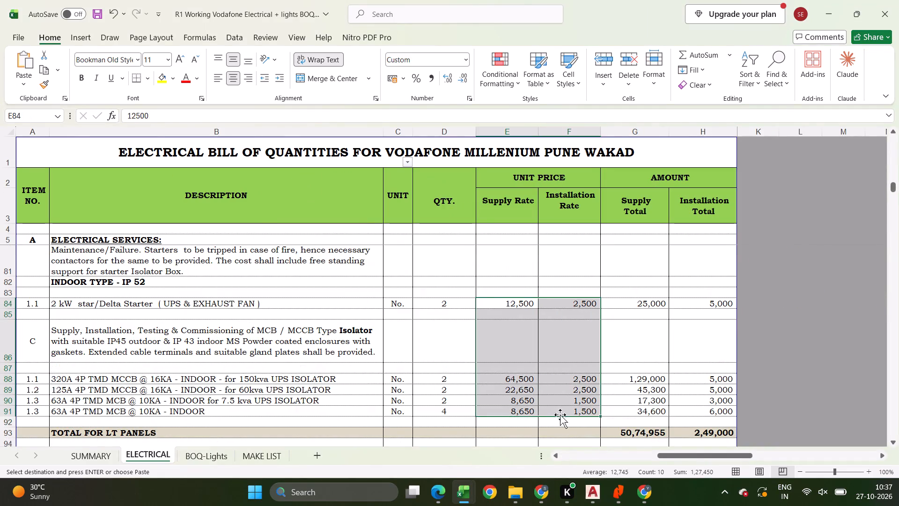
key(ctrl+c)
Copy the starter and isolator supply and installation rates from the 14th Oct BOQ into the 26th Oct BOQ's E83:F90 as values.
key(alt+Tab)
key(alt+Tab)
key(alt+Tab)
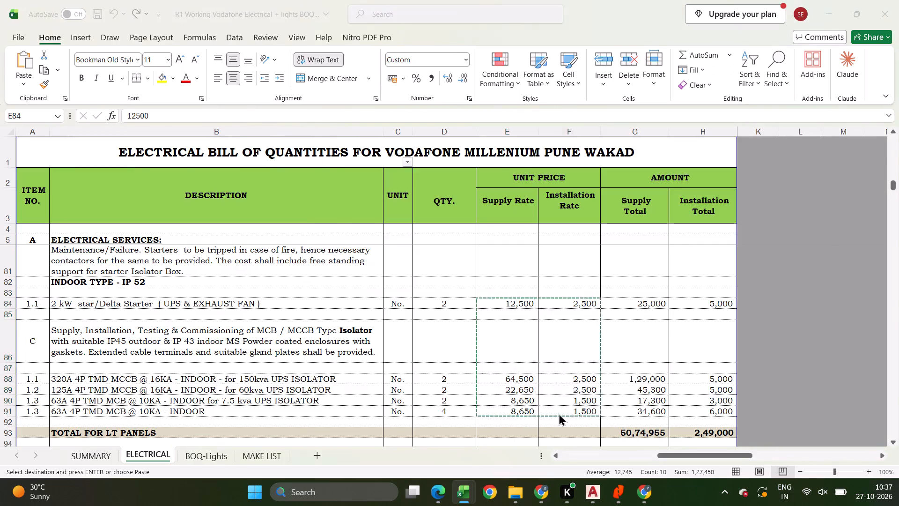
key(alt+Tab)
scroll(463, 398, down, 4)
drag(428, 320, 472, 408)
key(ctrl+c)
key(alt+Tab)
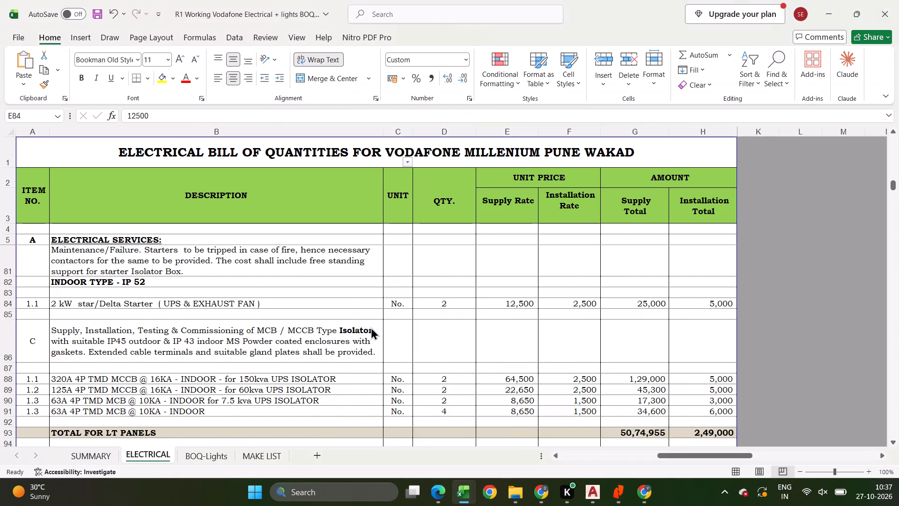
key(alt+Tab)
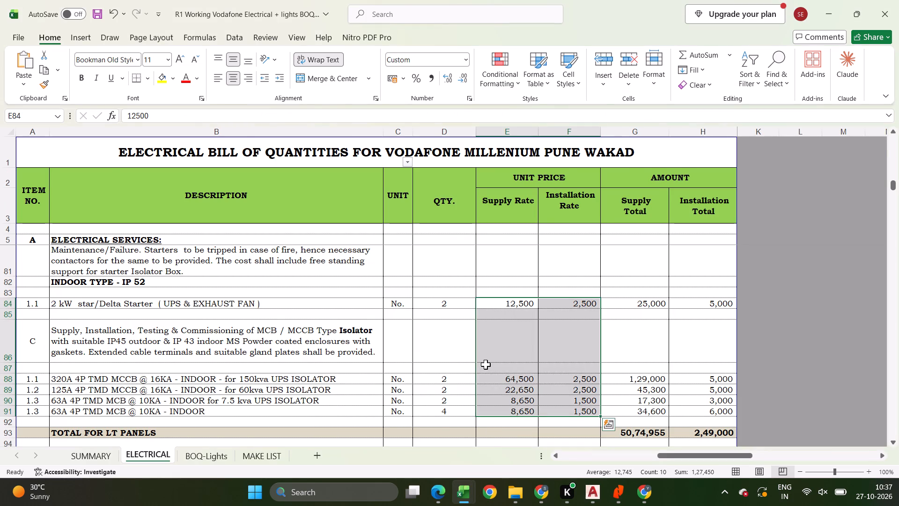
key(alt+Tab)
key(alt+Tab)
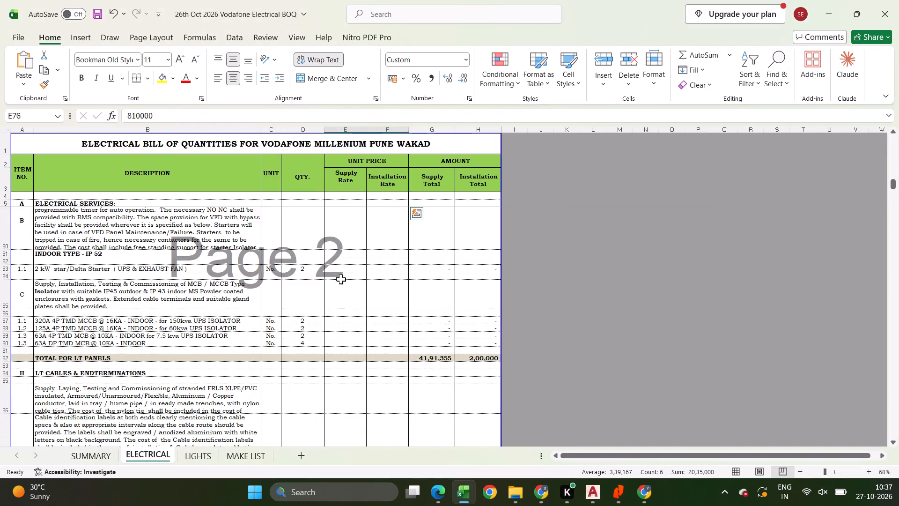
click(341, 273)
click(346, 266)
key(ctrl+shift+v)
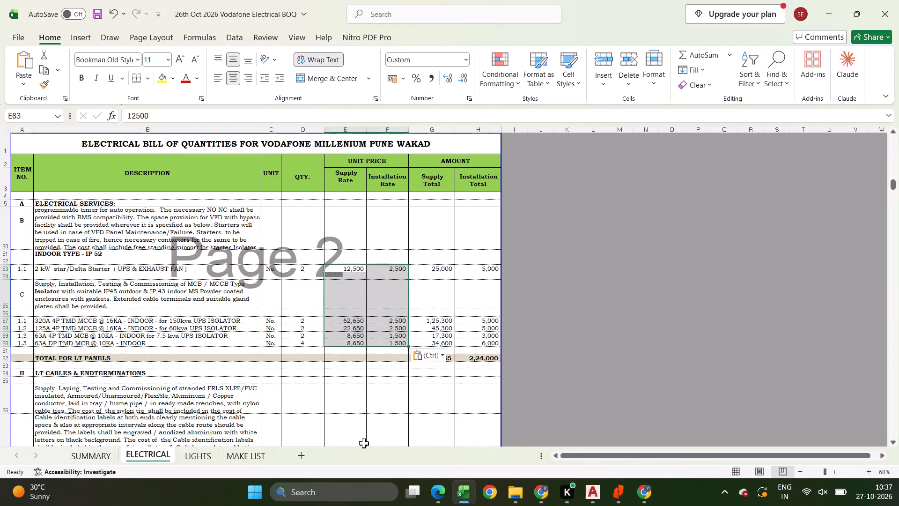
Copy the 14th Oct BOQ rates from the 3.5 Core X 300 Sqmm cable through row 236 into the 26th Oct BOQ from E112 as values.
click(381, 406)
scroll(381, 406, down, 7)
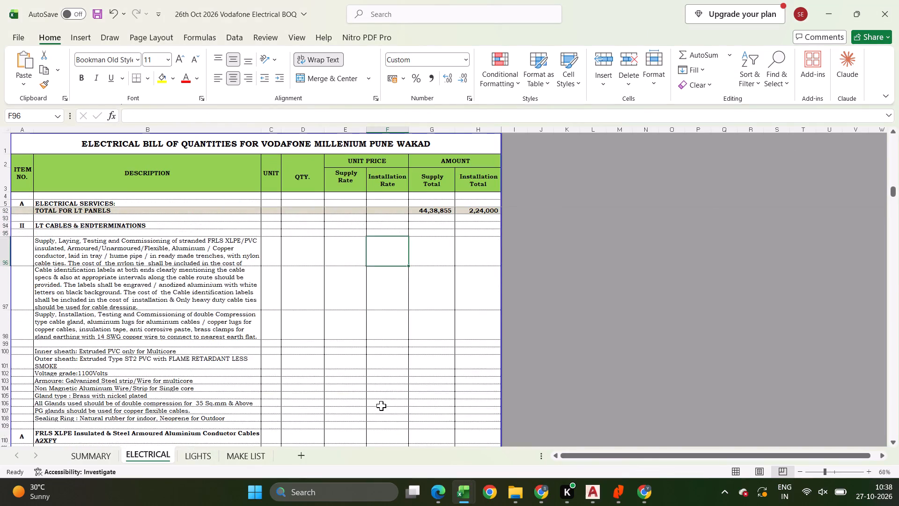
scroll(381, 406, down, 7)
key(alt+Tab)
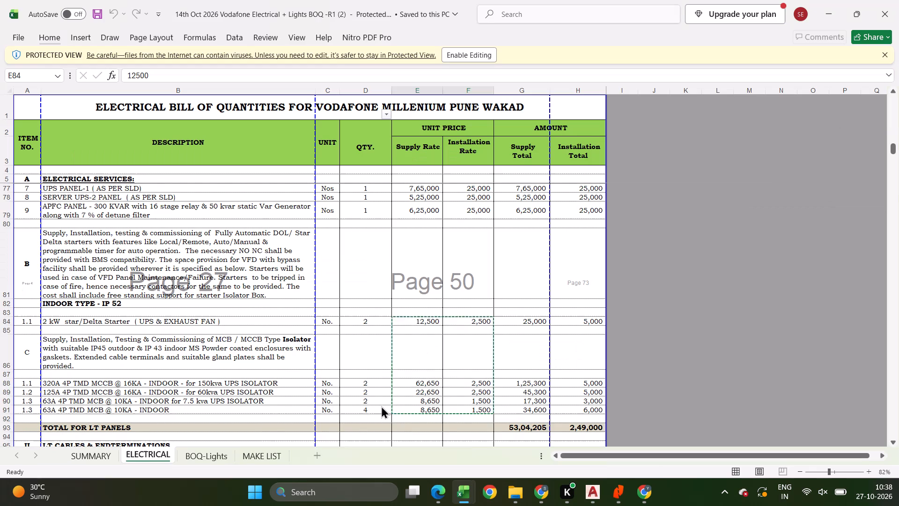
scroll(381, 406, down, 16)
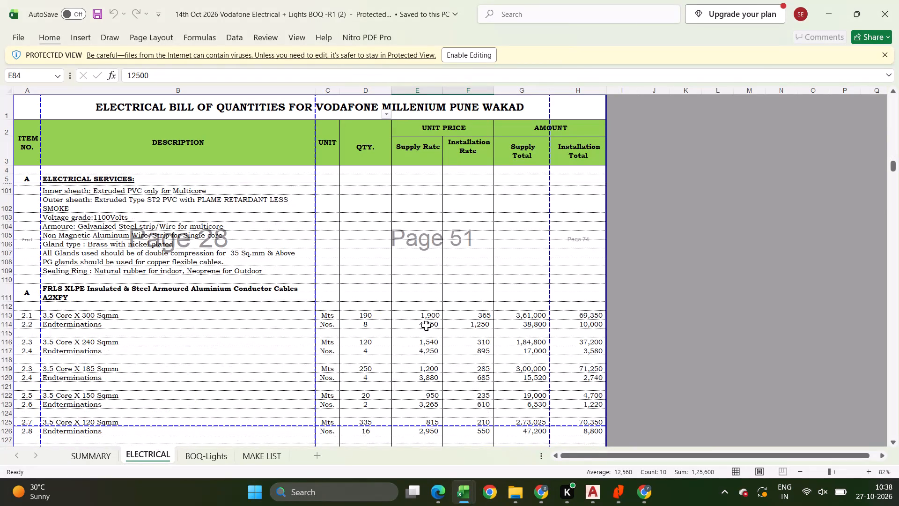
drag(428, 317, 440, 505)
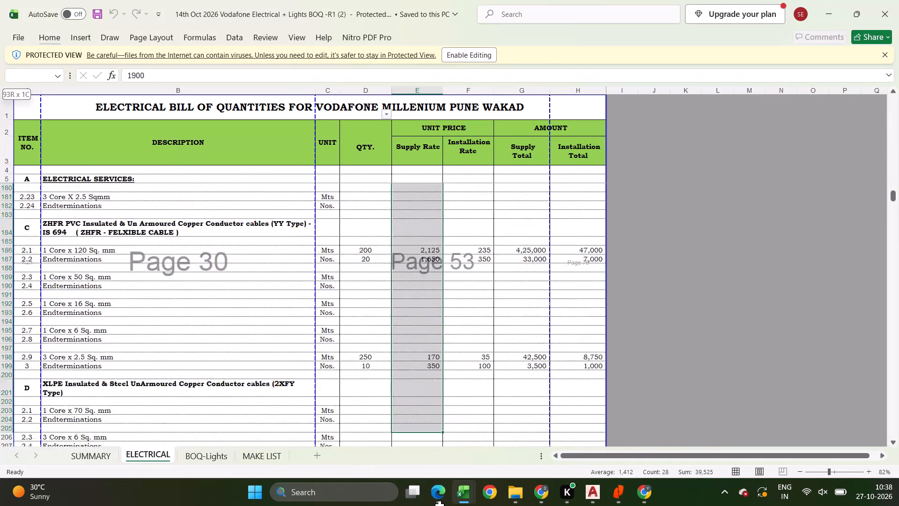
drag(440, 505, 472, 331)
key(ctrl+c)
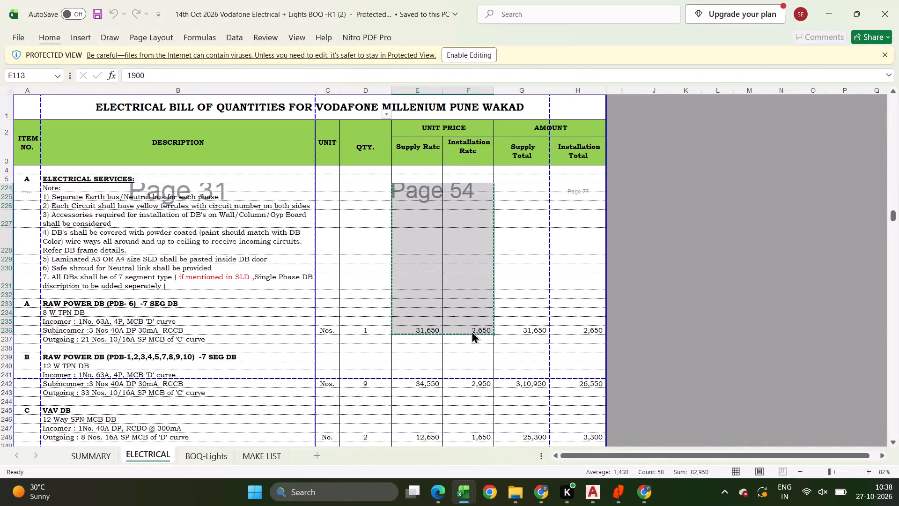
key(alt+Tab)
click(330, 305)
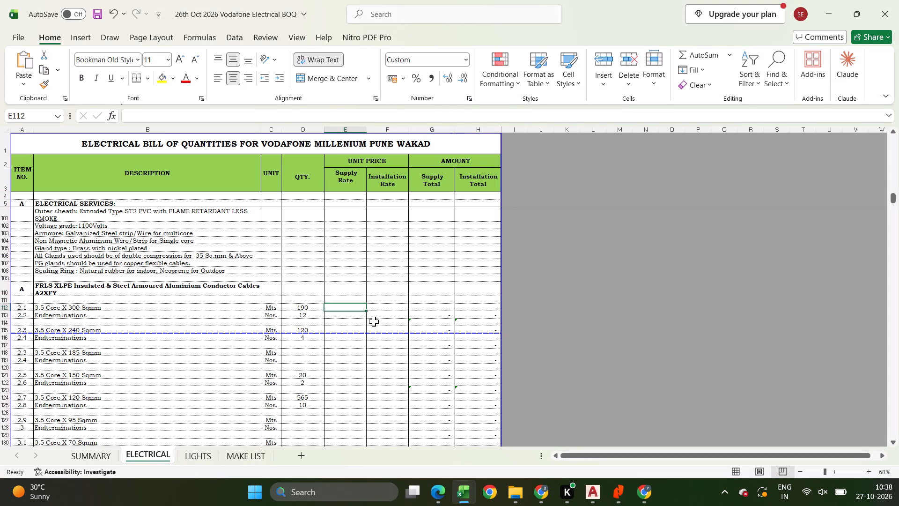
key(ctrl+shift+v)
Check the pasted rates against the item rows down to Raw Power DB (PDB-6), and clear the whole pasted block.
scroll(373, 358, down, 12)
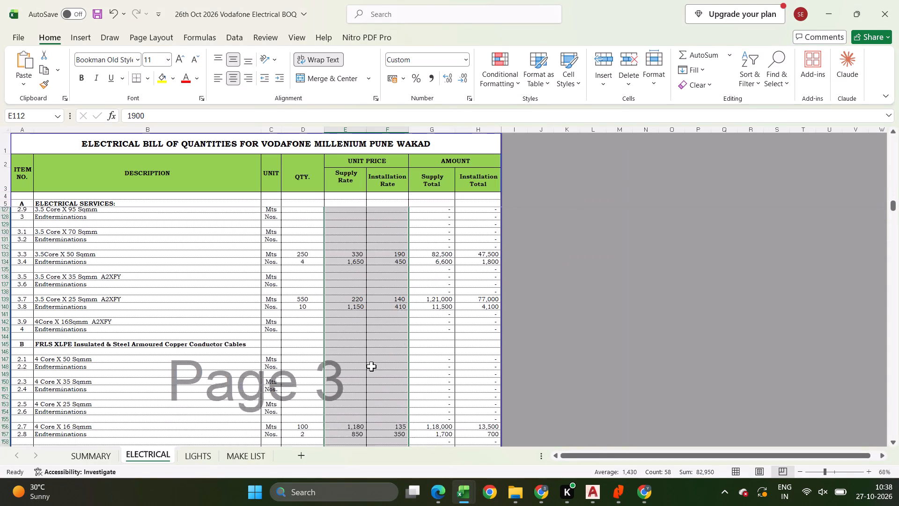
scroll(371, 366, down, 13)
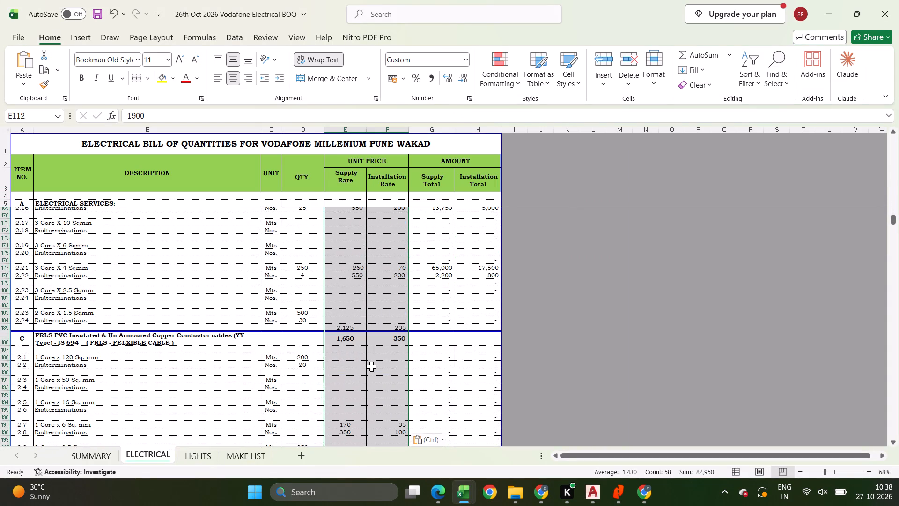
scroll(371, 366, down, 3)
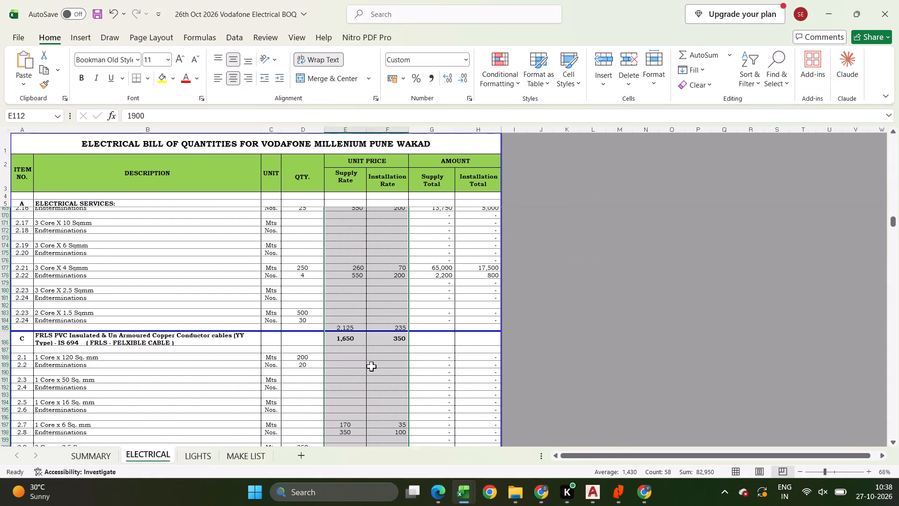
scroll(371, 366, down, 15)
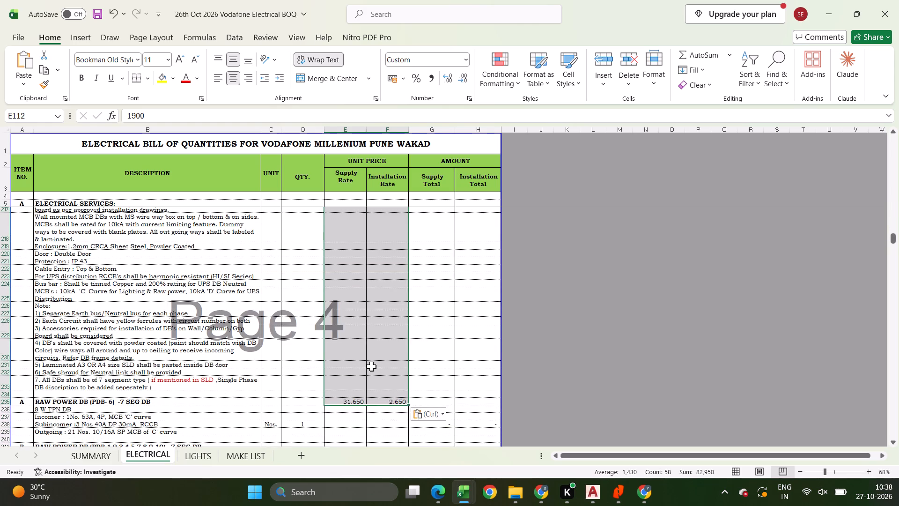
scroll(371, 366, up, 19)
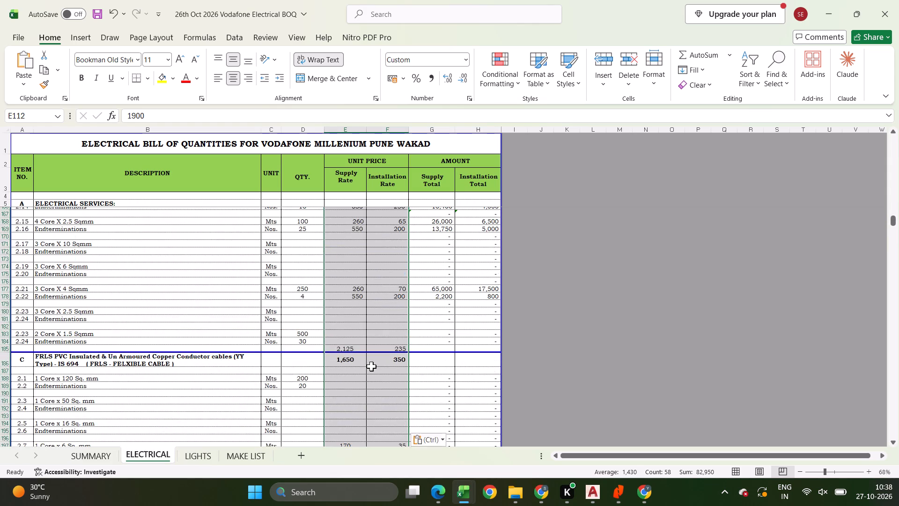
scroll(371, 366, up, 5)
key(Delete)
Copy the 14th Oct BOQ supply and installation rates for the 3.5 Core X 300 to 120 Sqmm cables into the 26th Oct BOQ from E112 as values.
scroll(371, 366, up, 18)
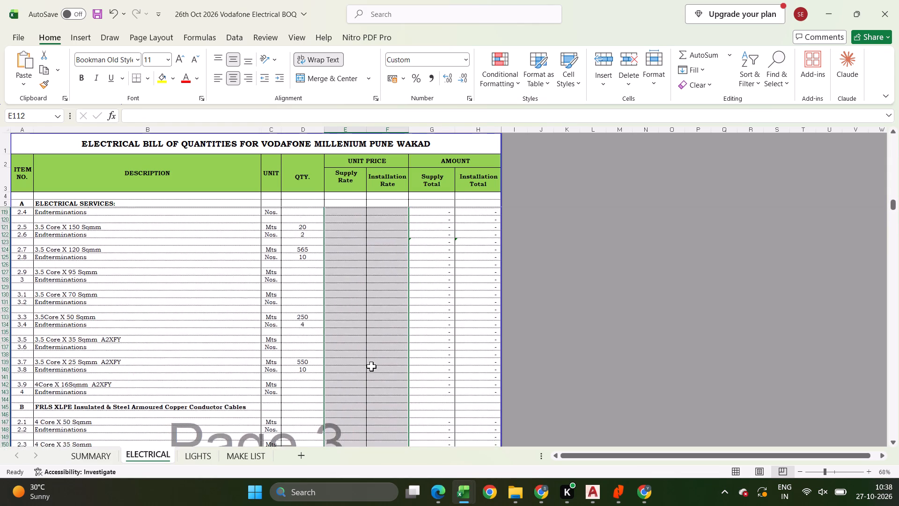
key(alt+Tab)
scroll(371, 366, up, 13)
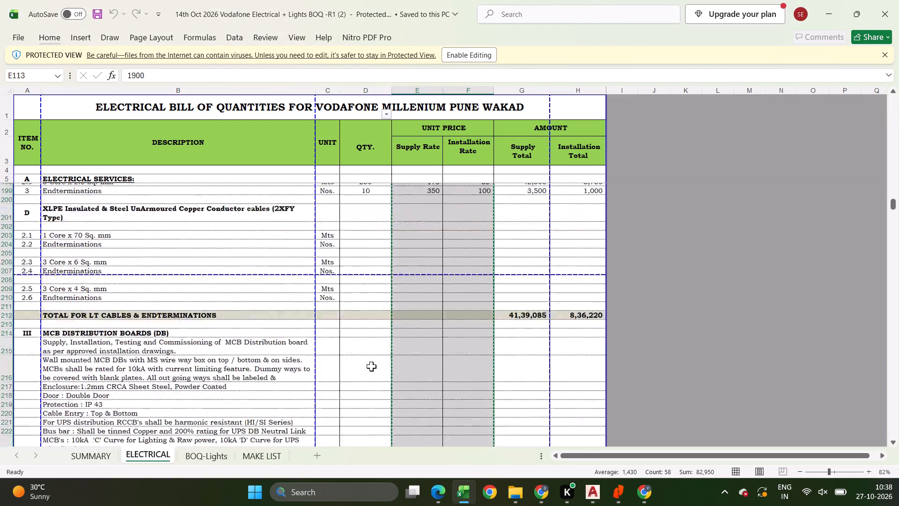
scroll(371, 366, up, 20)
scroll(371, 366, up, 13)
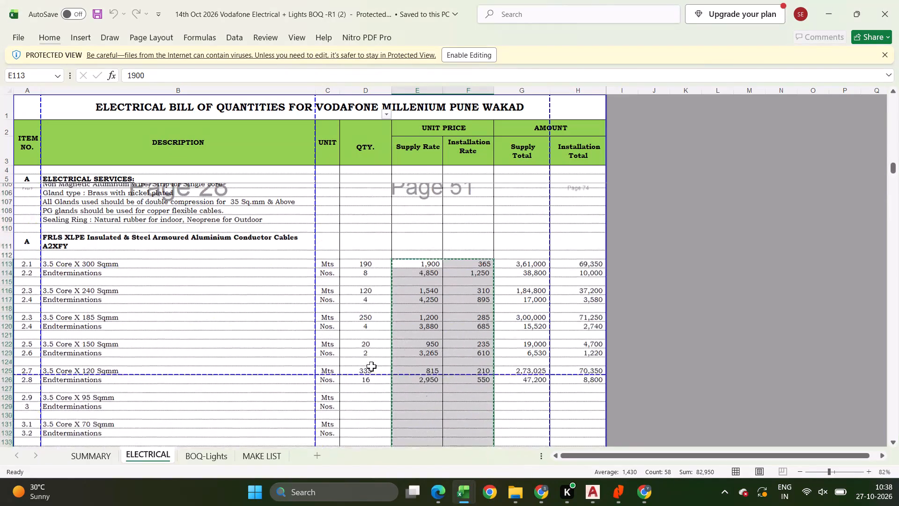
click(430, 309)
key(alt+Tab)
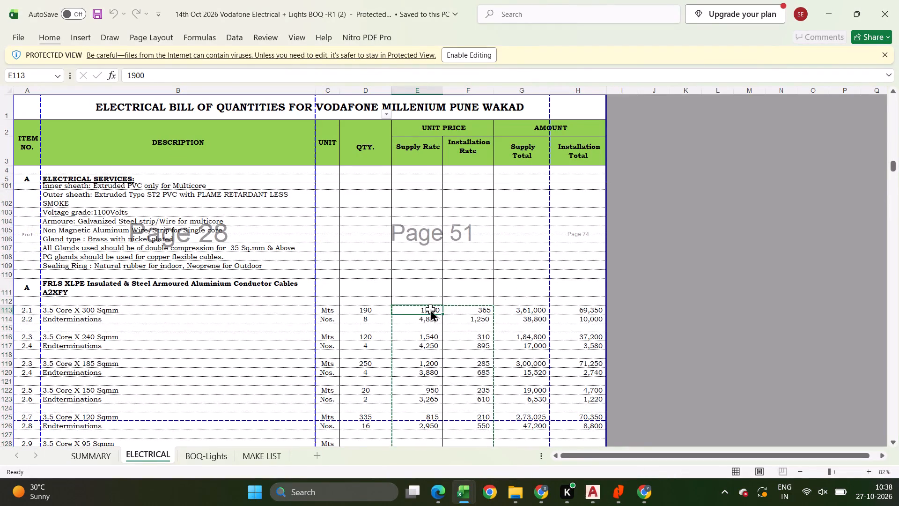
key(alt+Tab)
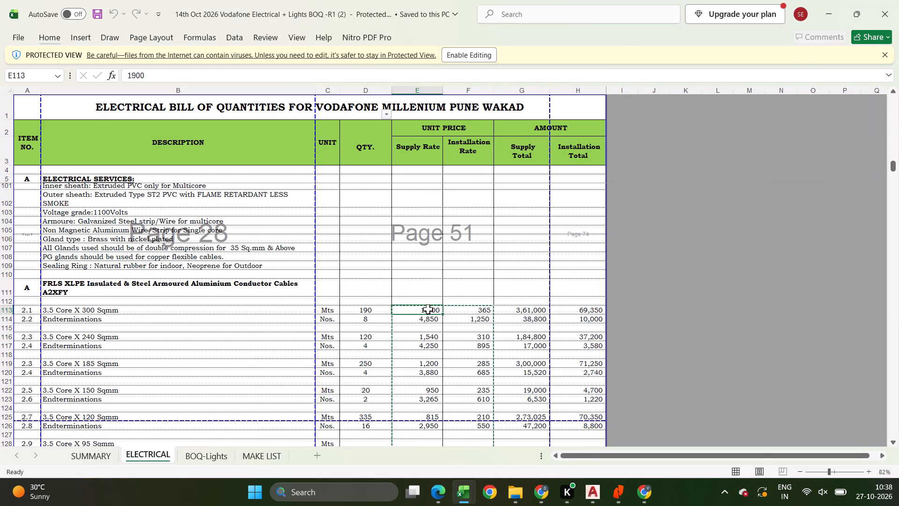
drag(428, 310, 474, 425)
key(ctrl+c)
key(alt+Tab)
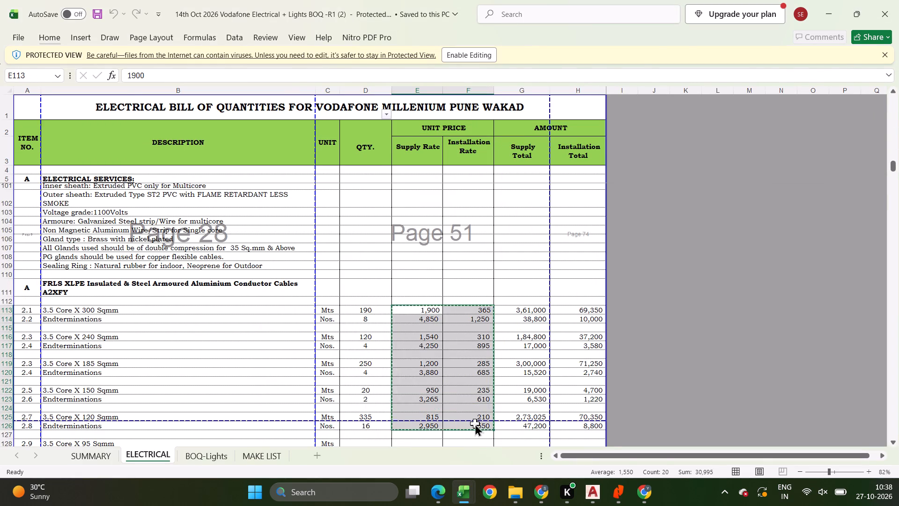
click(345, 286)
key(ctrl+shift+v)
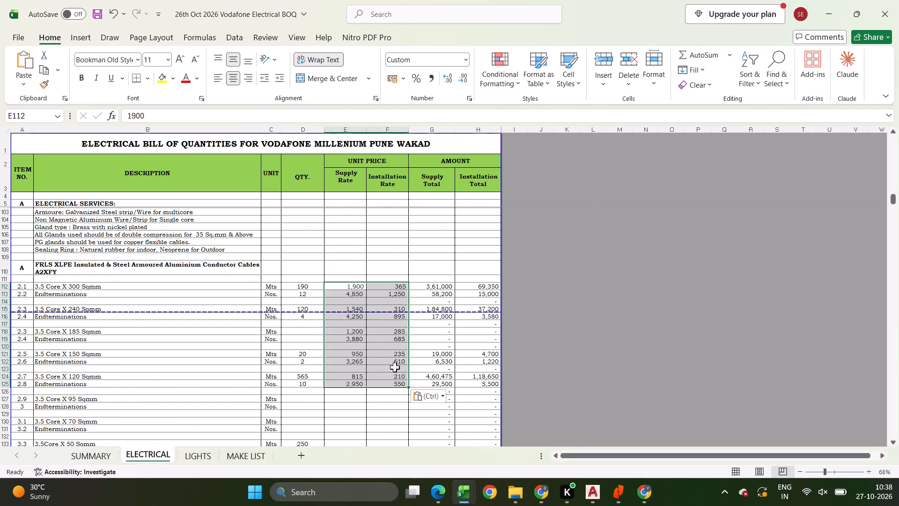
Copy the 14th Oct BOQ rates for 3.5 Core X 50 Sqmm through 25 Sqmm A2XFY into the 26th Oct BOQ from E133 as values.
scroll(374, 375, down, 7)
key(alt+Tab)
scroll(470, 379, down, 6)
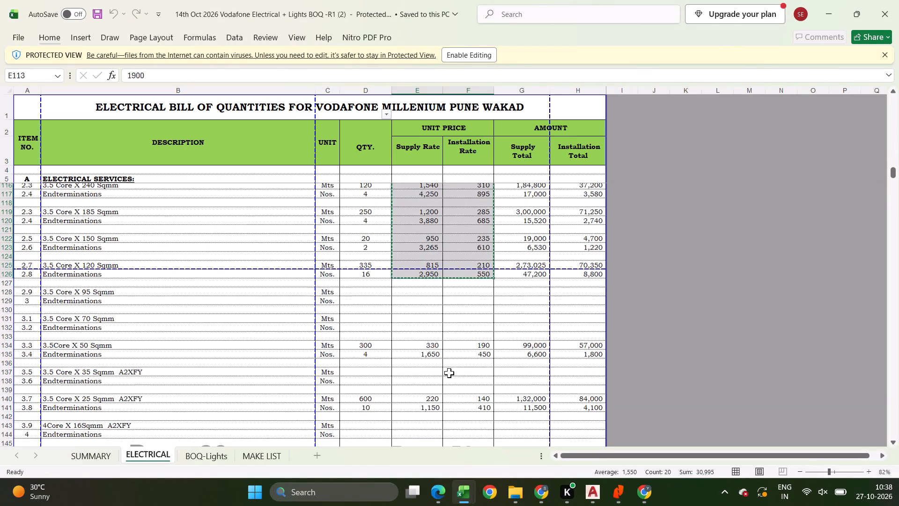
drag(423, 342, 474, 409)
key(ctrl+c)
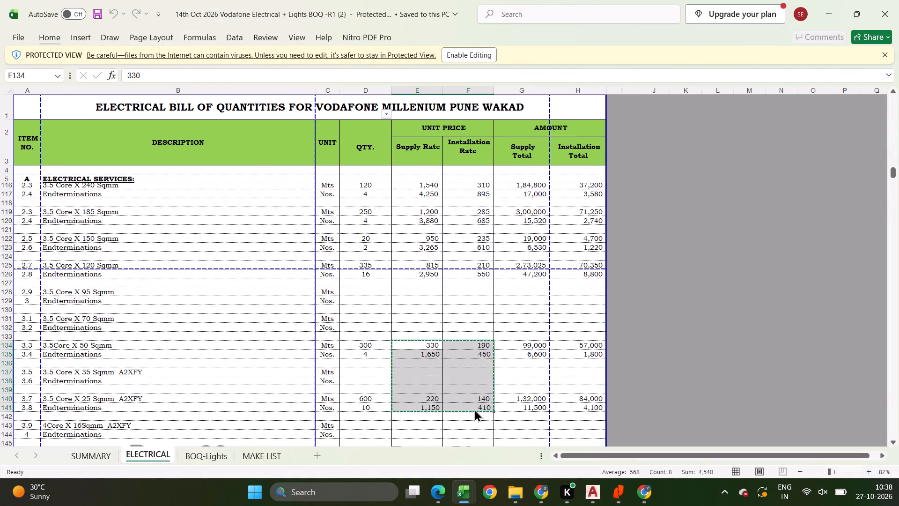
key(alt+Tab)
click(339, 295)
key(ctrl+shift+v)
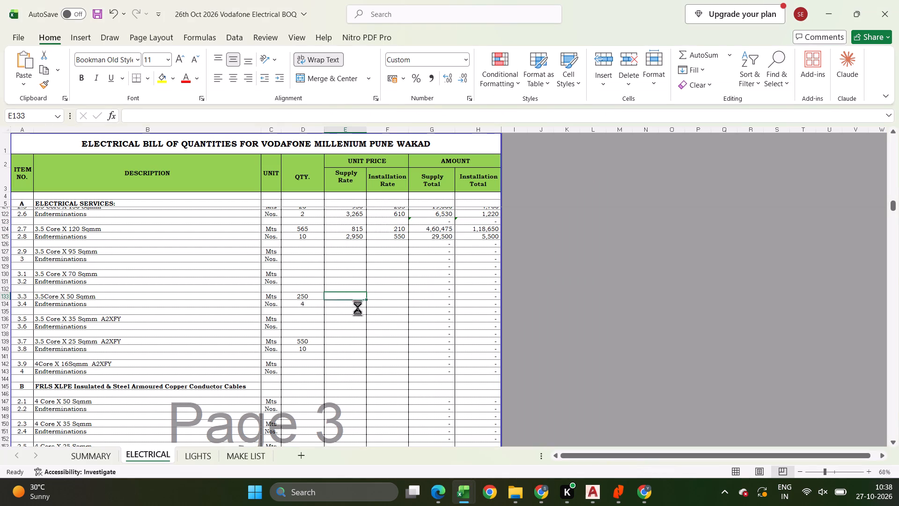
Copy the 14th Oct BOQ rates for the 4 Core X 16 to 2.5 Sqmm copper cables into the 26th Oct BOQ from E156 as values.
scroll(349, 395, down, 7)
key(alt+Tab)
scroll(381, 383, down, 2)
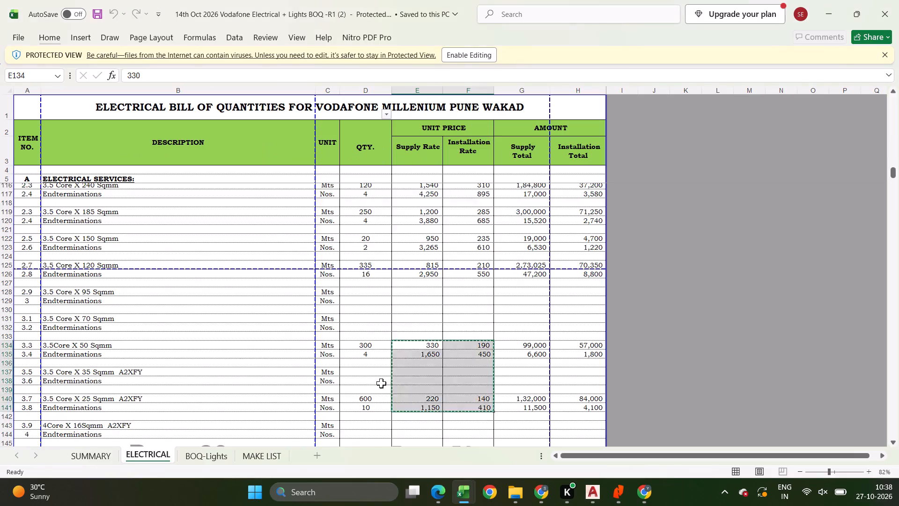
scroll(381, 383, down, 8)
drag(432, 294, 480, 432)
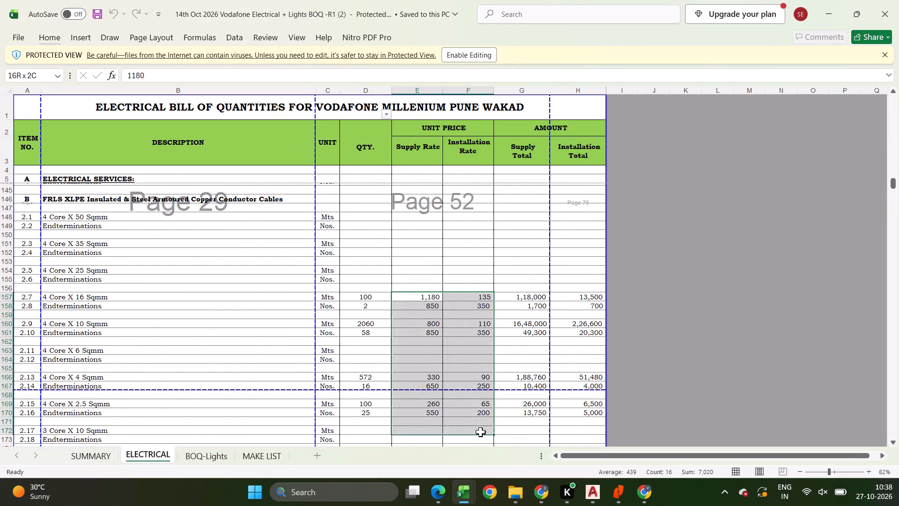
drag(480, 432, 480, 414)
key(ctrl+c)
key(alt+Tab)
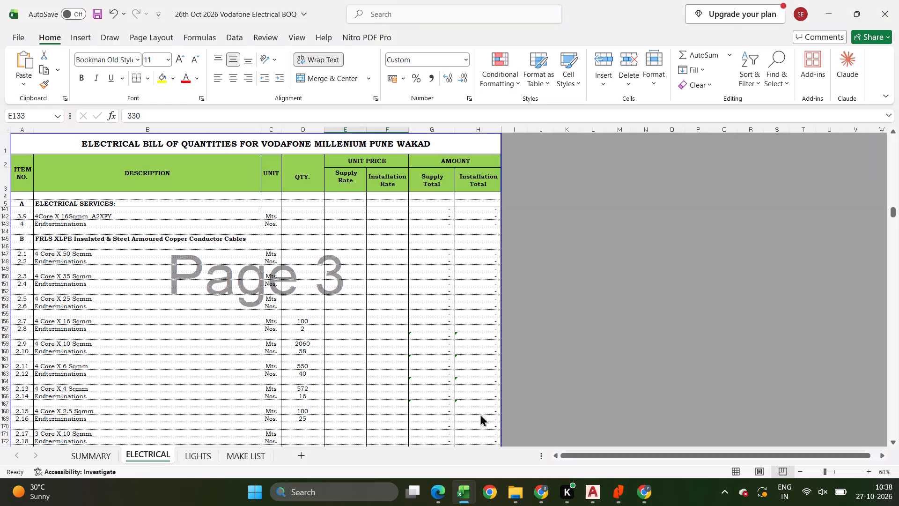
click(341, 324)
key(ctrl+shift+v)
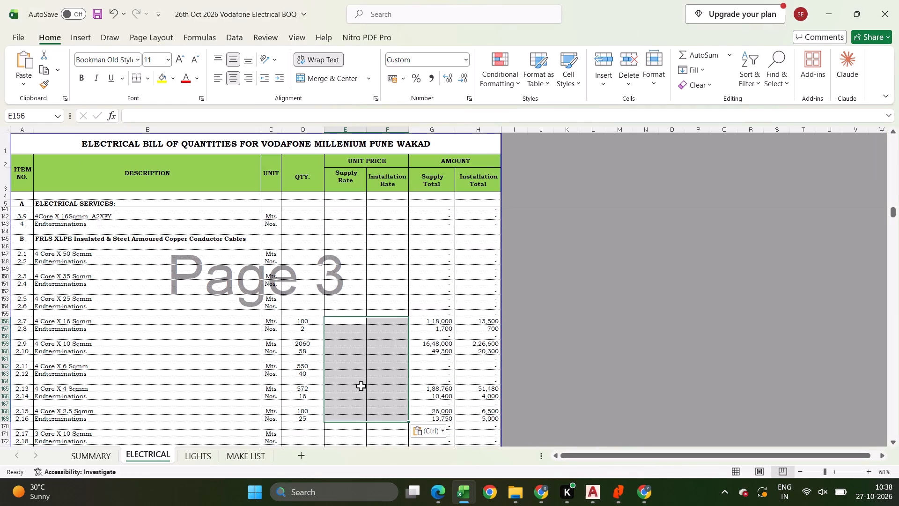
Highlight the empty supply and installation rate cells of the 4 Core X 6 Sqmm cable and its endterminations in yellow.
scroll(355, 395, down, 3)
drag(335, 304, 384, 313)
click(156, 75)
click(352, 322)
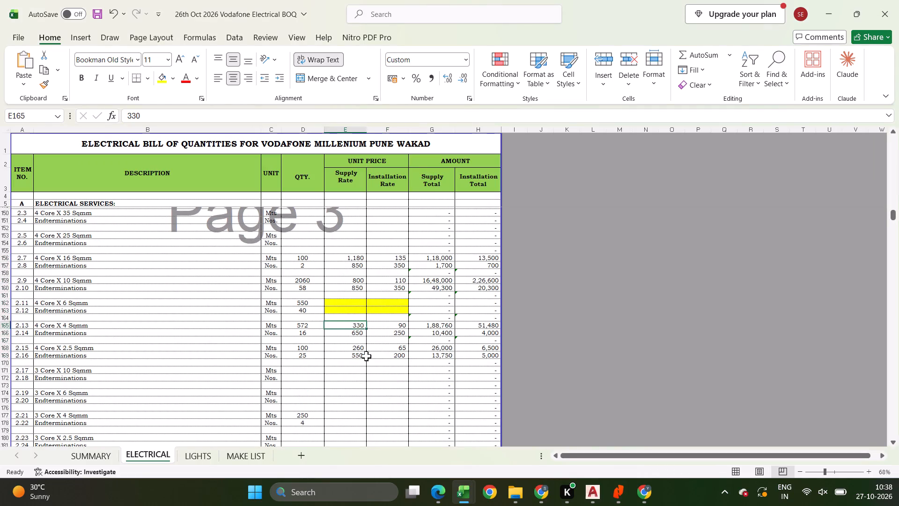
Copy the 14th Oct BOQ rates for the 3 Core X 4 Sqmm cable and its endterminations into the 26th Oct BOQ from E177 as values.
key(alt+Tab)
key(alt+Tab)
key(alt+Tab)
scroll(366, 356, down, 5)
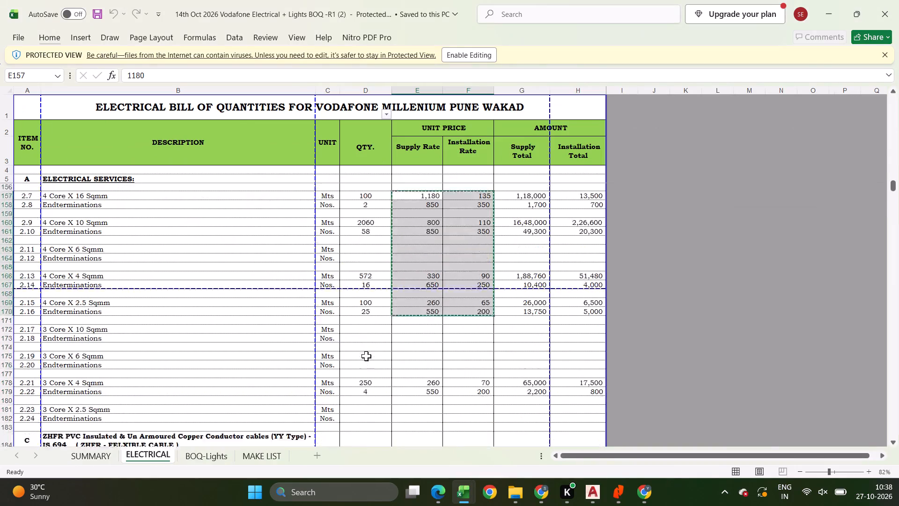
drag(420, 358, 460, 328)
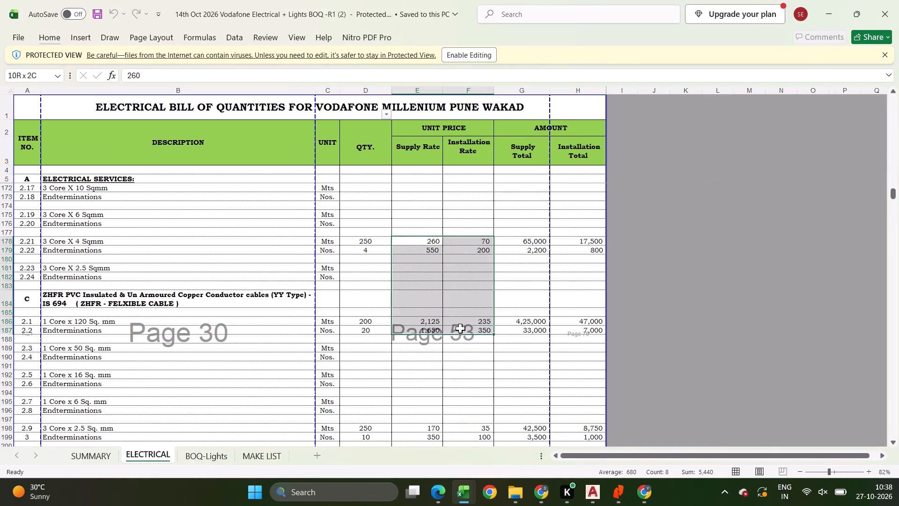
drag(460, 328, 479, 251)
key(ctrl+c)
key(alt+Tab)
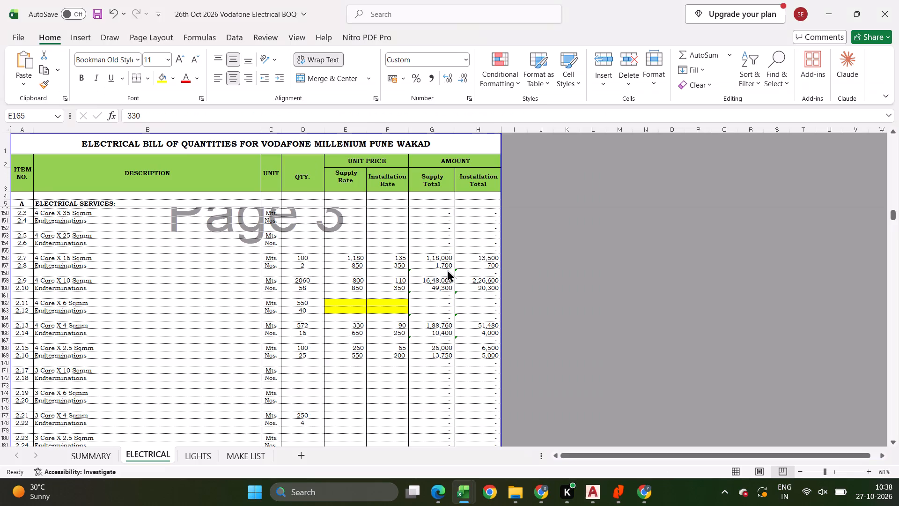
scroll(340, 397, down, 4)
click(350, 331)
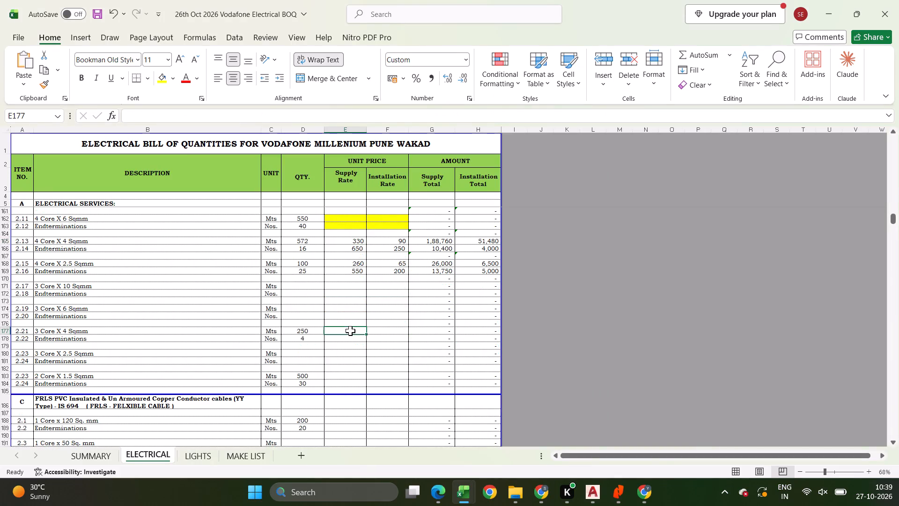
key(ctrl+shift+v)
Copy the 14th Oct BOQ flexible cable rates from 1 Core x 120 through 3 Core x 2.5 Sq. mm into the 26th Oct BOQ from E188 as values.
key(alt+Tab)
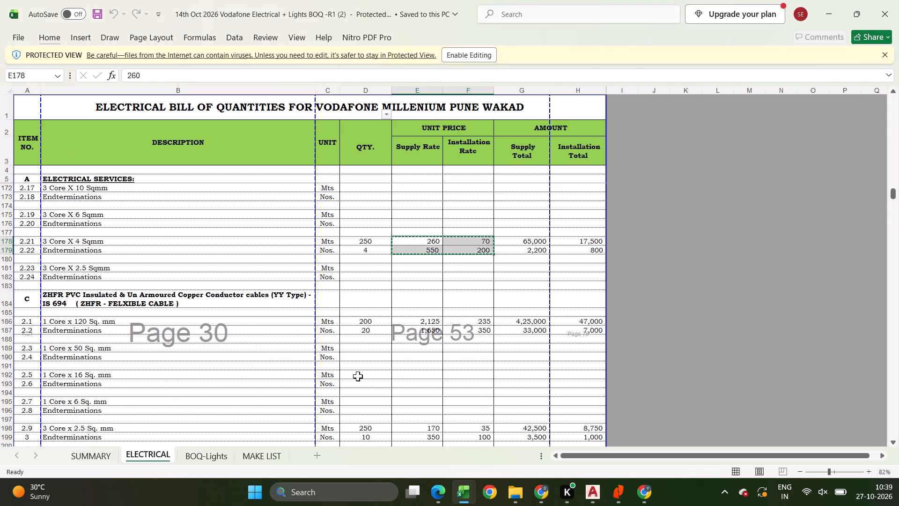
drag(422, 321, 431, 340)
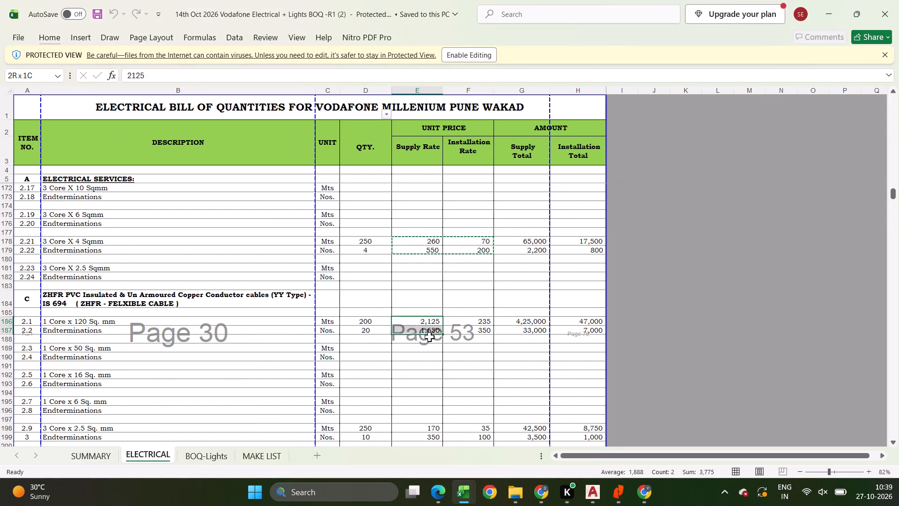
drag(431, 340, 469, 401)
key(ctrl+c)
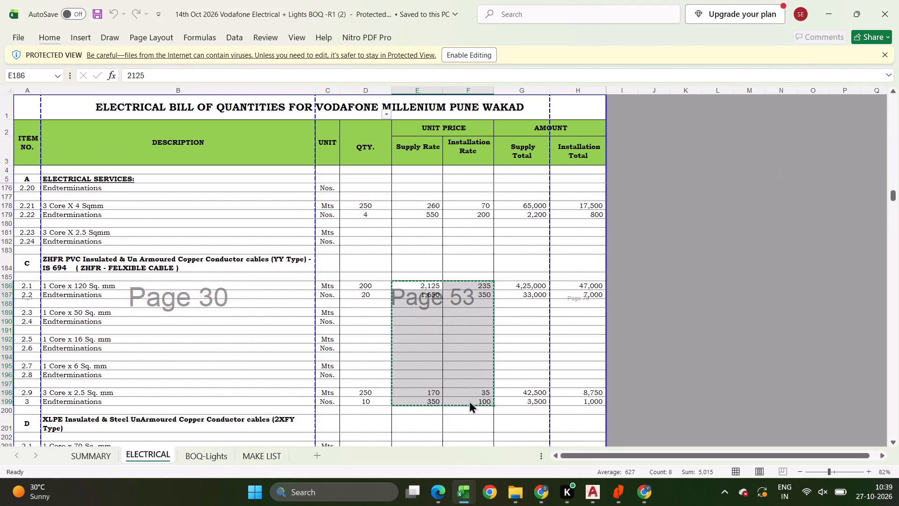
key(alt+Tab)
scroll(371, 397, down, 4)
click(337, 332)
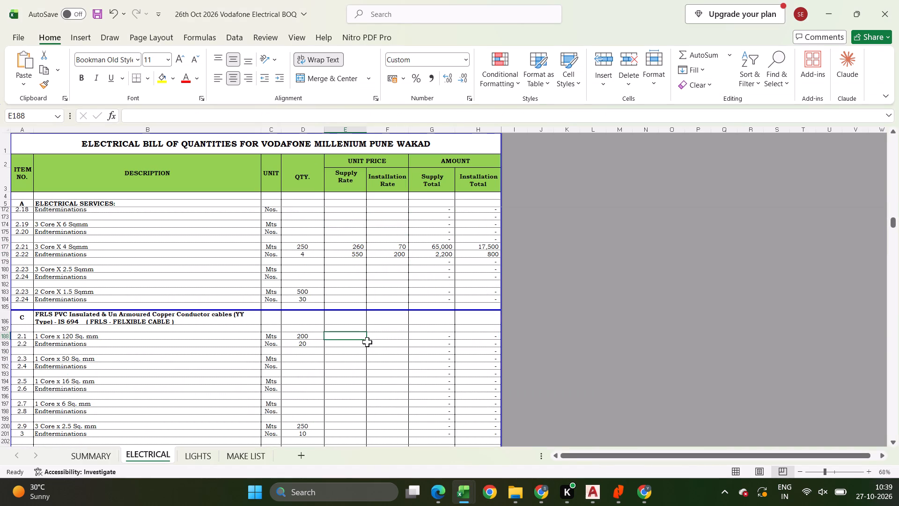
key(ctrl+shift+v)
scroll(368, 403, down, 7)
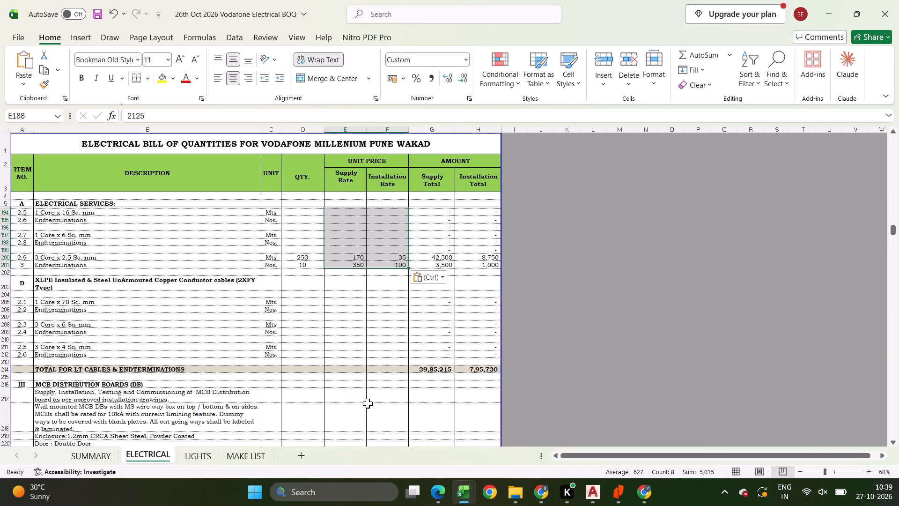
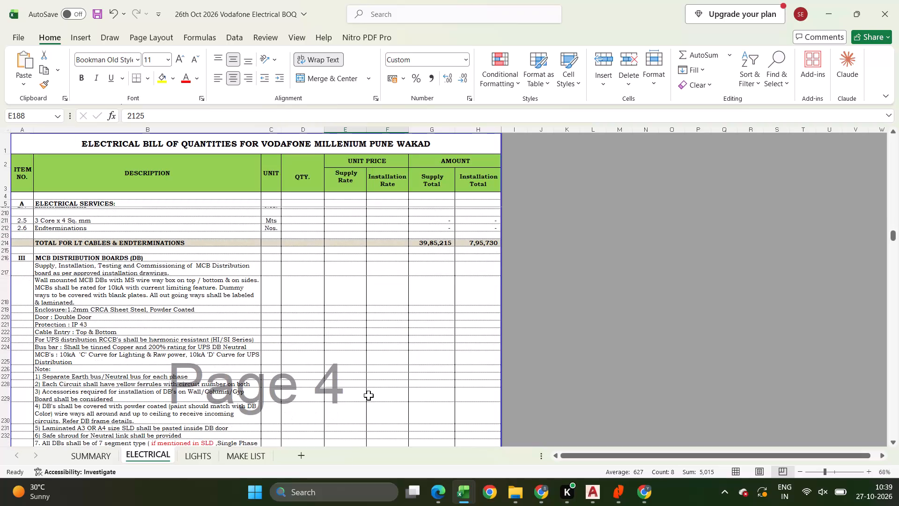
Copy the 14th Oct BOQ MCB distribution board and switchgear rates (E236:F304) into the 26th Oct BOQ from E238 as values.
key(alt+Tab)
scroll(438, 386, down, 2)
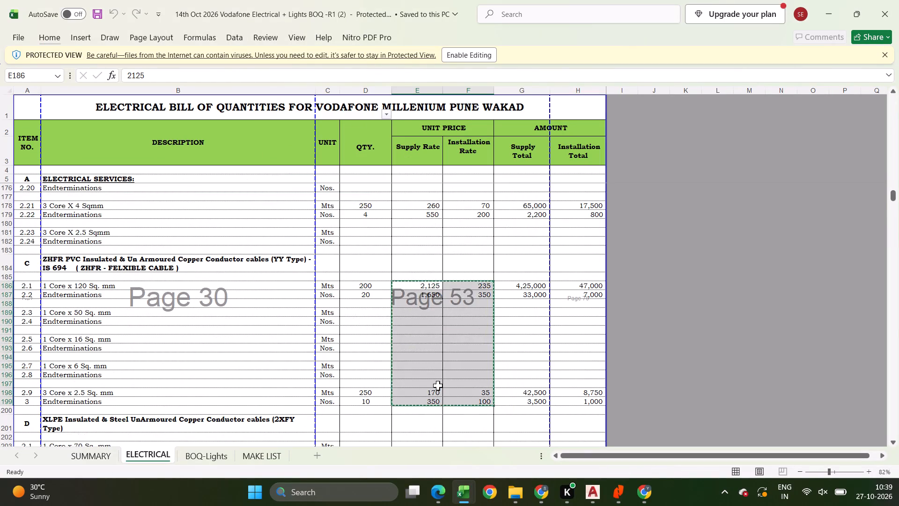
scroll(438, 386, down, 18)
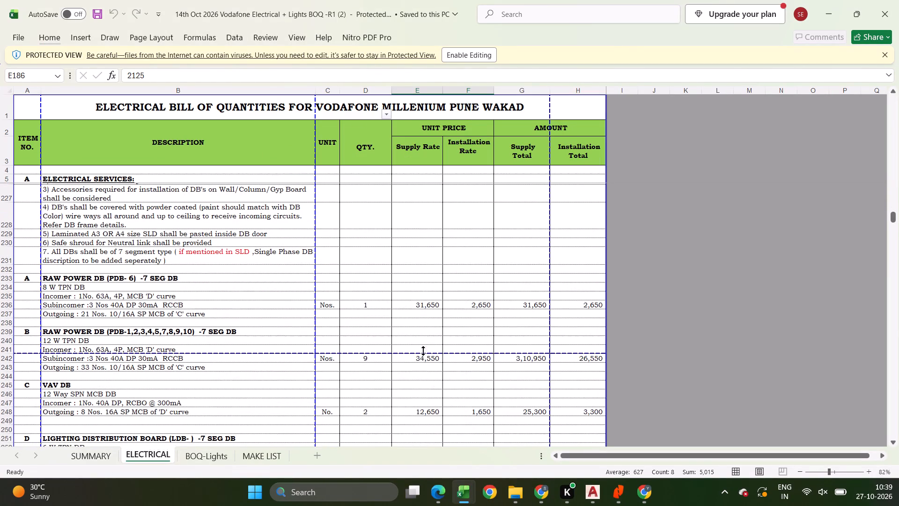
drag(422, 304, 447, 497)
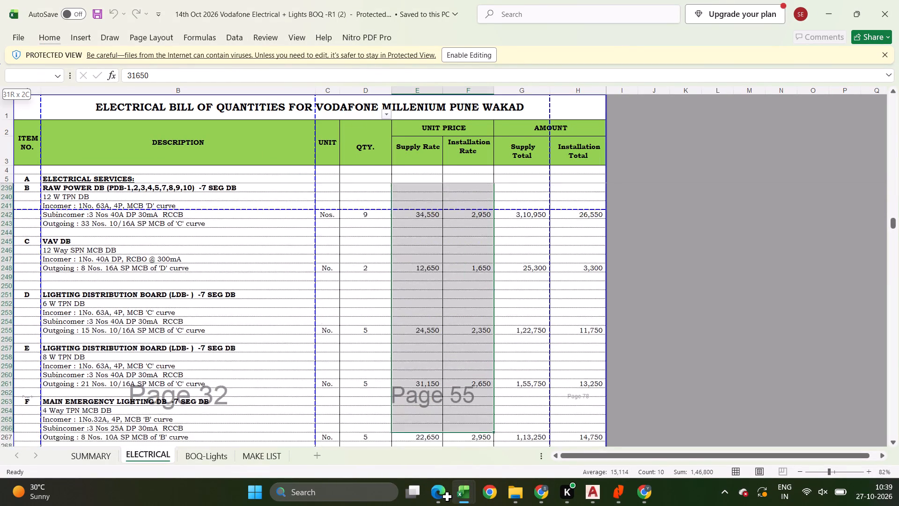
drag(447, 497, 455, 171)
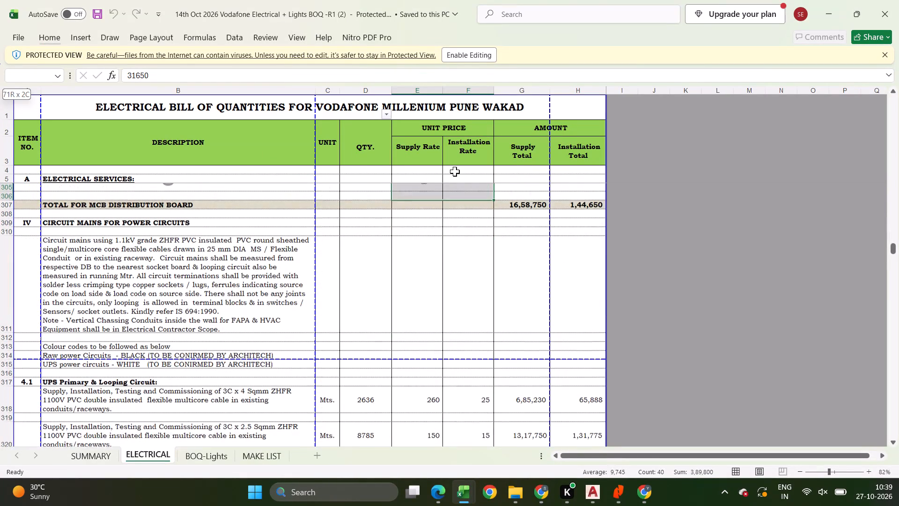
drag(455, 171, 453, 213)
key(ctrl+c)
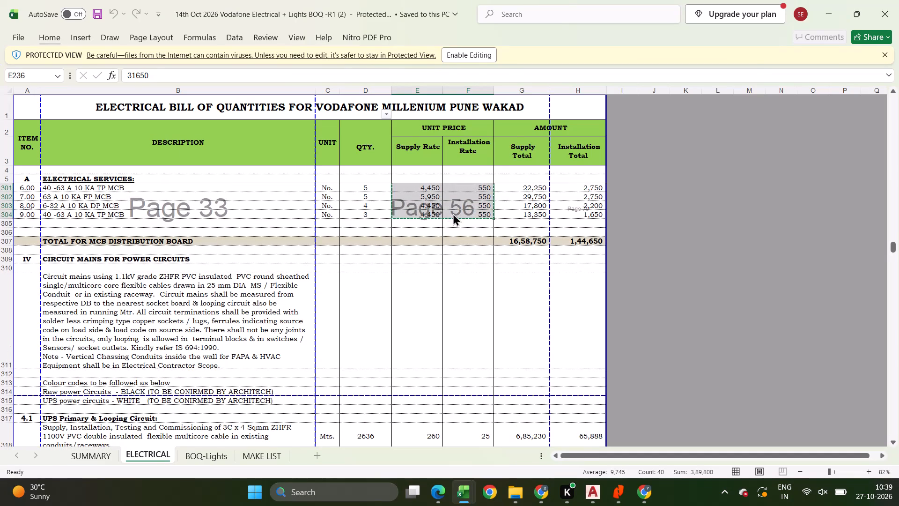
key(alt+Tab)
scroll(365, 308, down, 10)
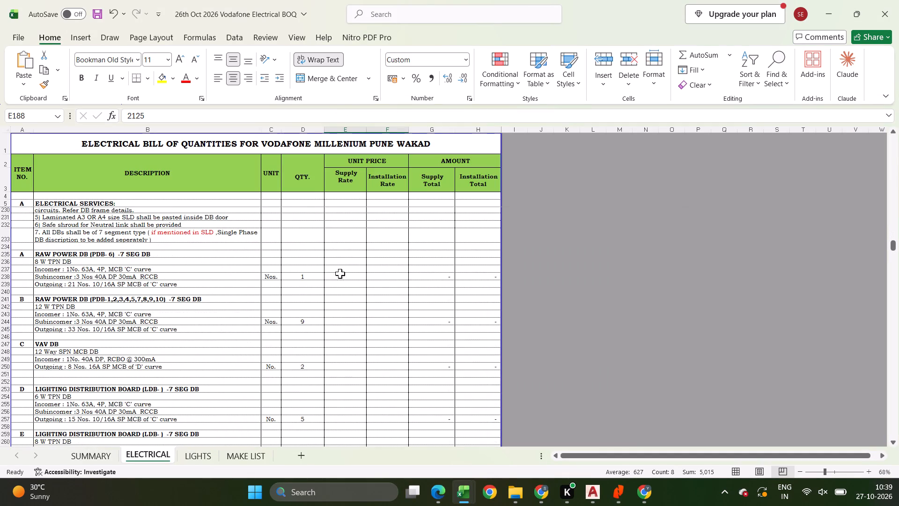
click(335, 275)
key(ctrl+shift+v)
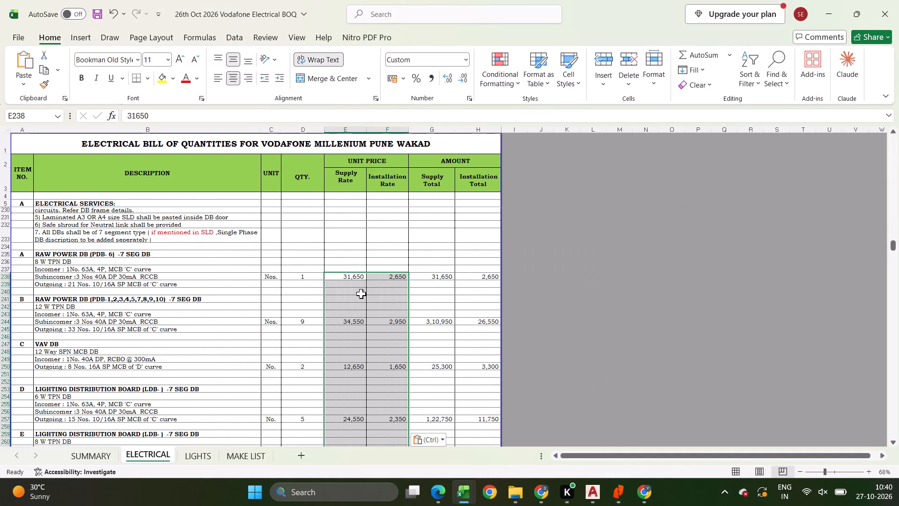
Copy the misaligned rates in E285:F306 up one row, pasting from E284 to align with the UPSDB subincomer rows.
scroll(361, 294, down, 5)
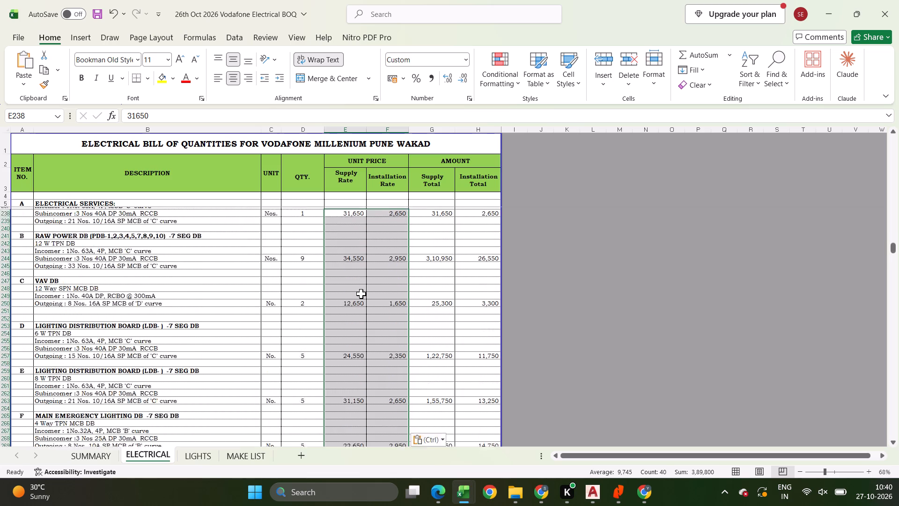
scroll(361, 294, down, 11)
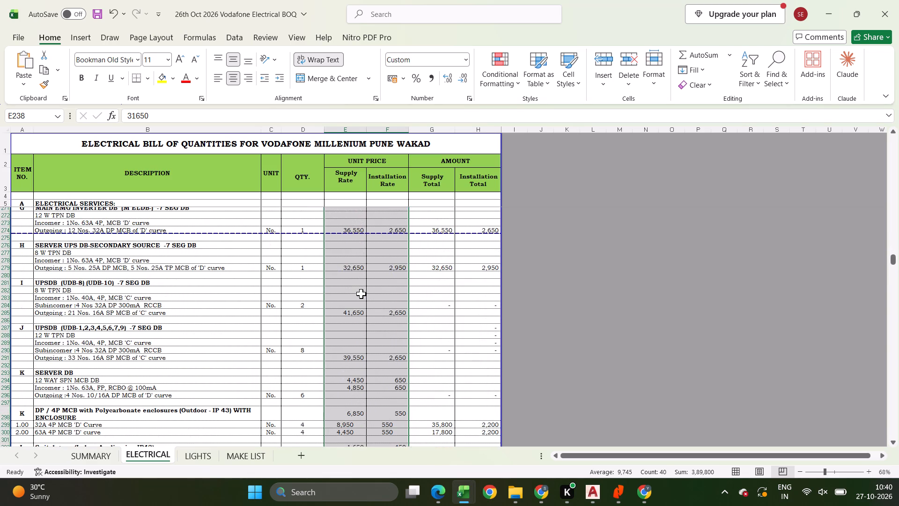
scroll(361, 294, down, 2)
drag(349, 251, 394, 412)
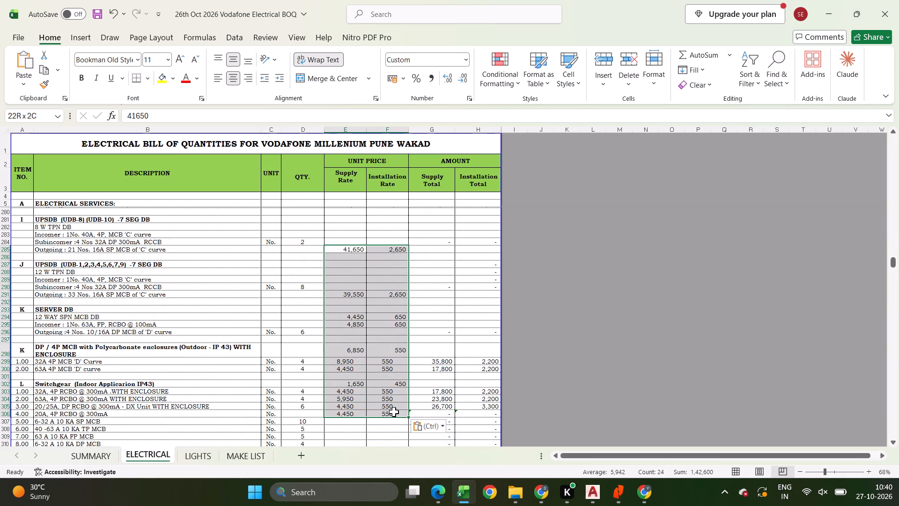
drag(394, 412, 394, 415)
key(ctrl+c)
click(343, 238)
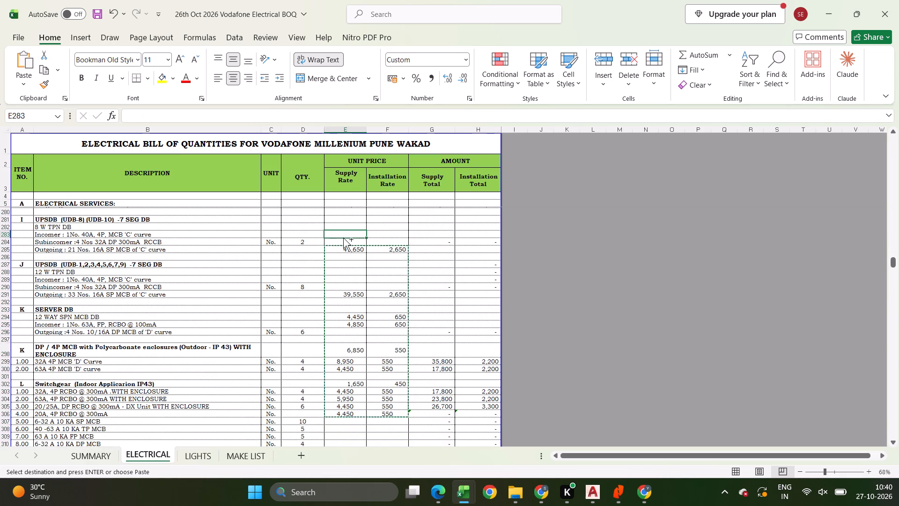
click(342, 240)
key(ctrl+v)
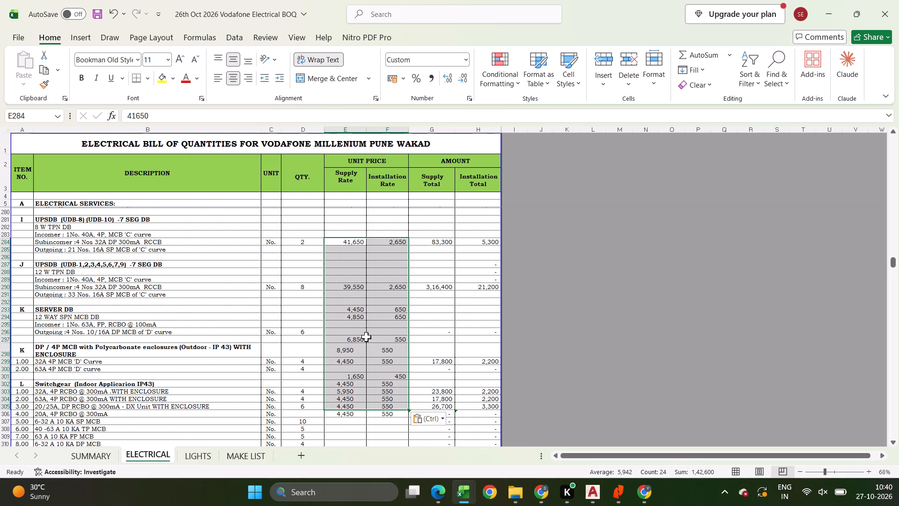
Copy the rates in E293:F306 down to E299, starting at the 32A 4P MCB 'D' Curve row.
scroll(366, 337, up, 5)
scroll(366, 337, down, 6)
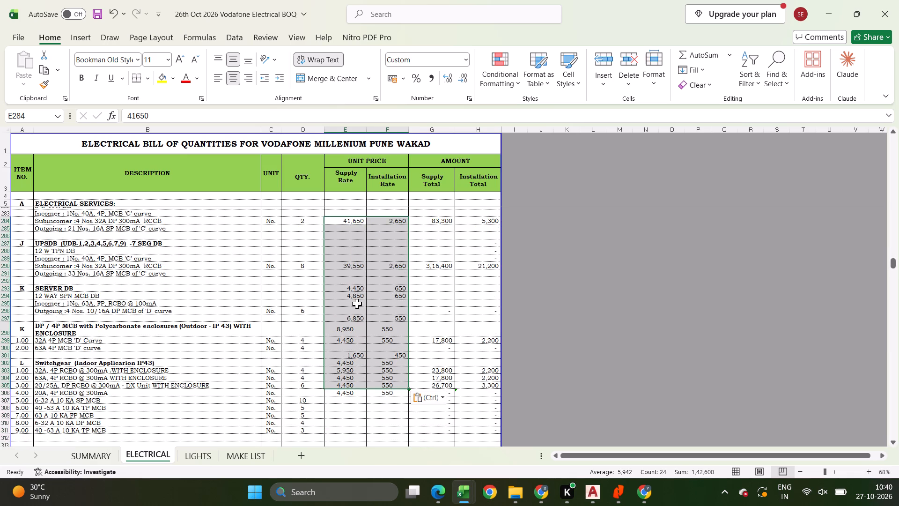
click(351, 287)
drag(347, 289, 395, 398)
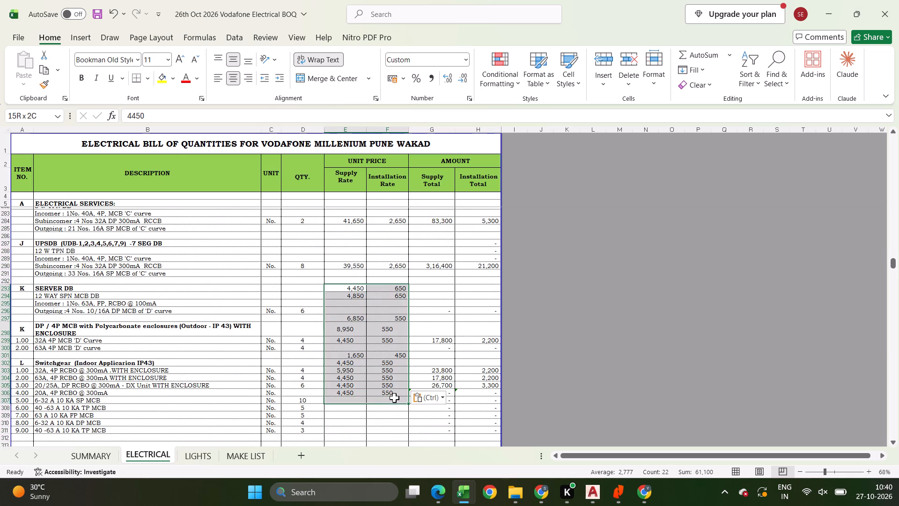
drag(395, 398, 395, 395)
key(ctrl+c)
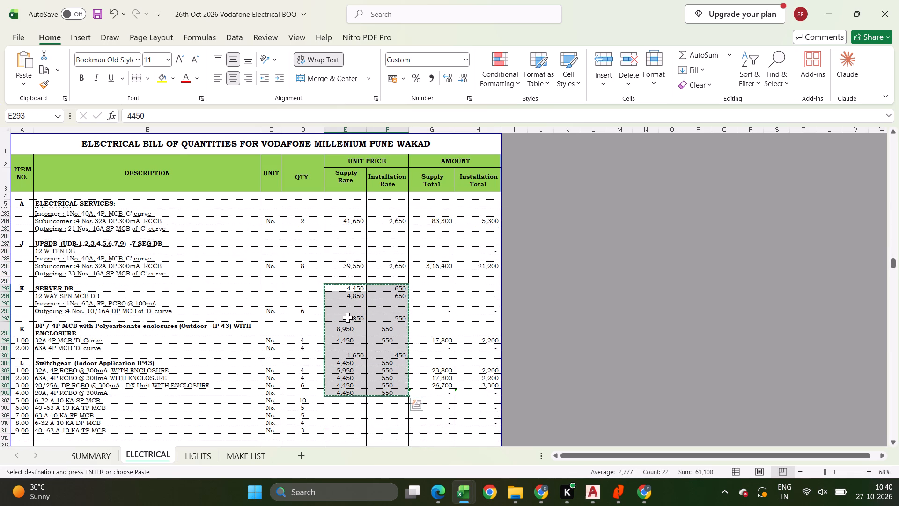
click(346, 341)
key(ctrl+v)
Clear the misplaced supply and installation rates in E293:F298 of the Server DB section.
drag(348, 287, 351, 291)
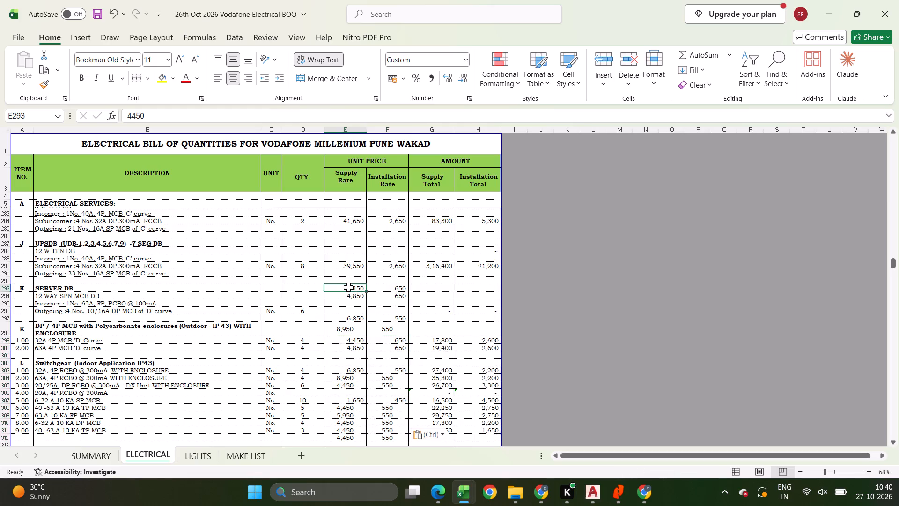
drag(351, 291, 391, 334)
key(Delete)
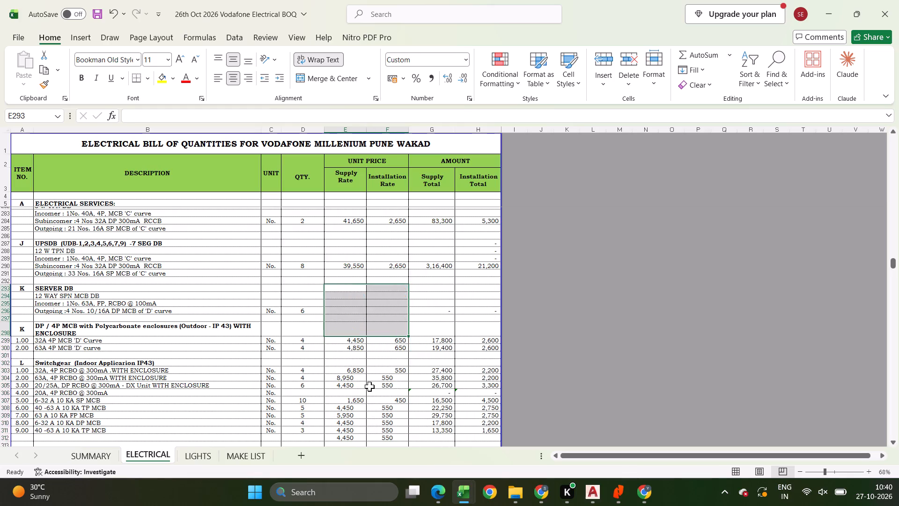
Copy the 14th Oct BOQ rates for the polycarbonate-enclosure MCBs and switchgear (E292:F304) into the 26th Oct BOQ from E299 as values.
key(alt+Tab)
scroll(369, 387, up, 4)
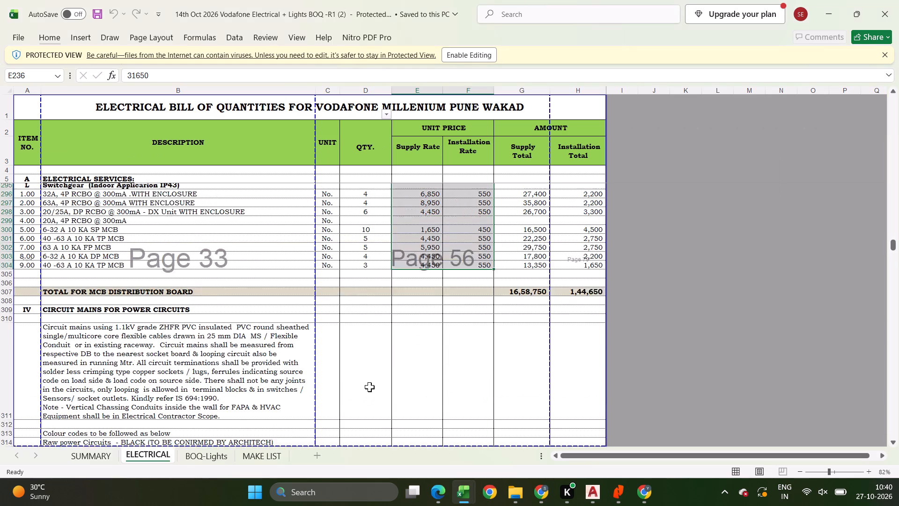
scroll(369, 387, up, 1)
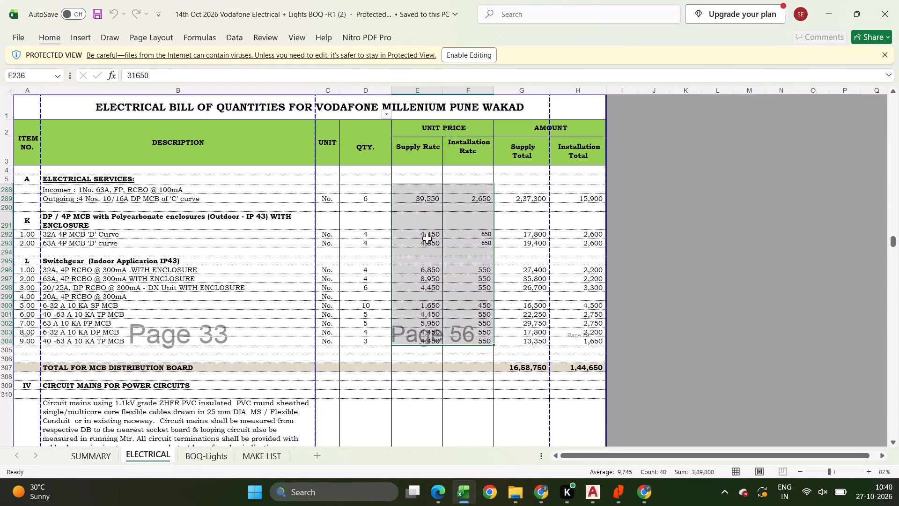
scroll(427, 238, up, 1)
drag(421, 261, 463, 365)
key(ctrl+c)
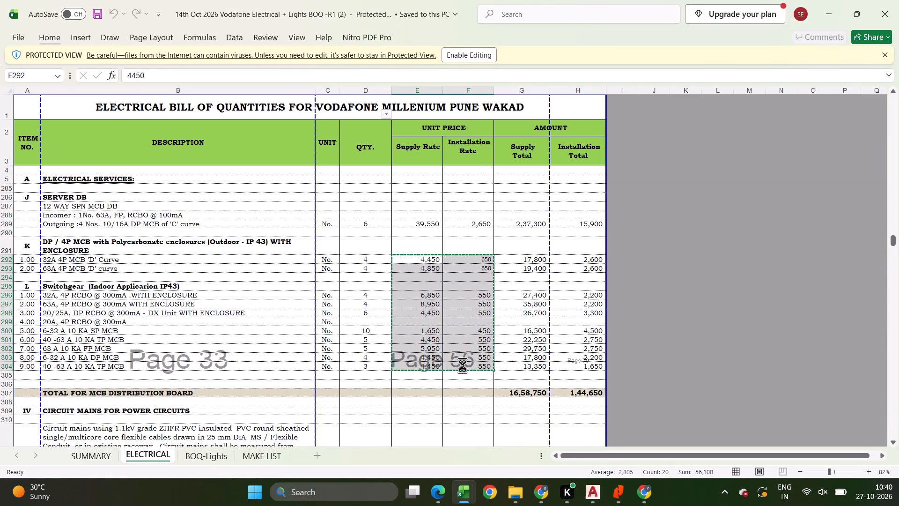
key(alt+Tab)
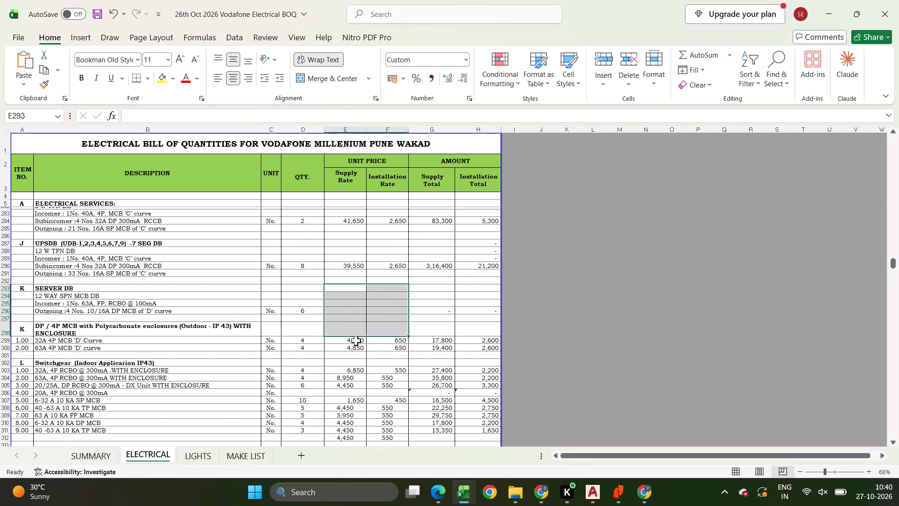
click(356, 341)
key(ctrl+shift+v)
Clear the stray supply and installation rates in E312:F313 below the last switchgear item.
scroll(398, 350, down, 1)
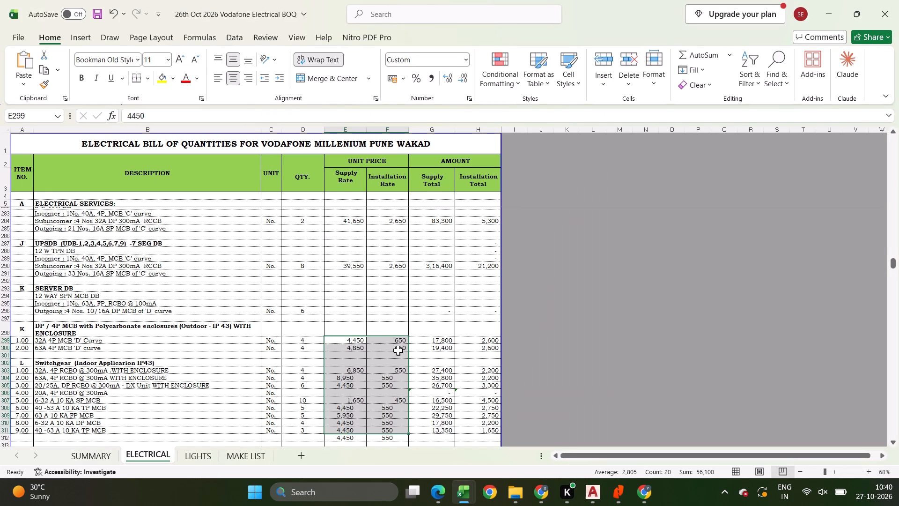
scroll(398, 350, down, 2)
drag(353, 379, 381, 373)
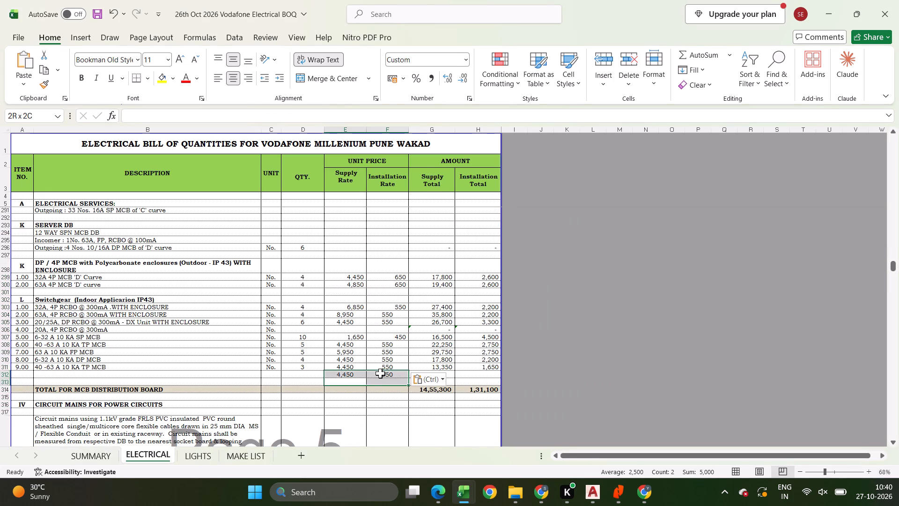
drag(381, 373, 381, 373)
key(Delete)
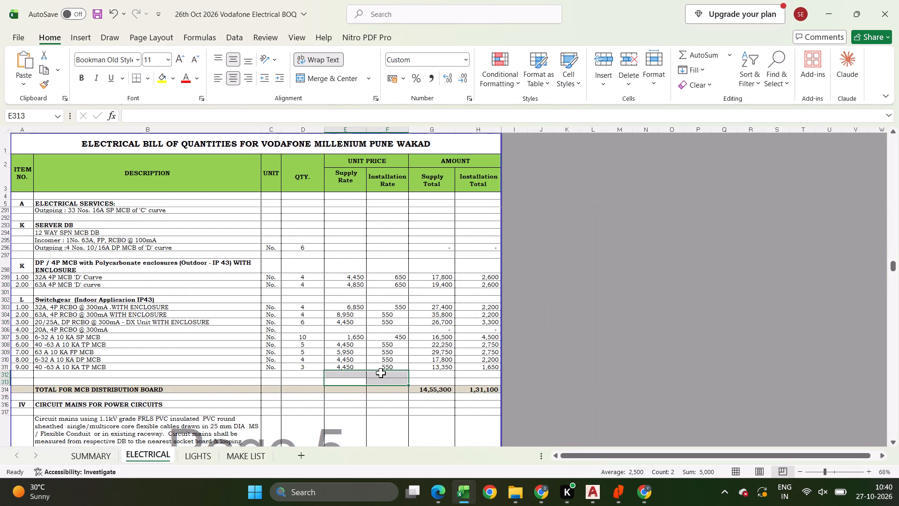
Compare the distribution board sections, their descriptions and rates between the 26th Oct and 14th Oct BOQs, from Server DB upward.
scroll(381, 373, up, 6)
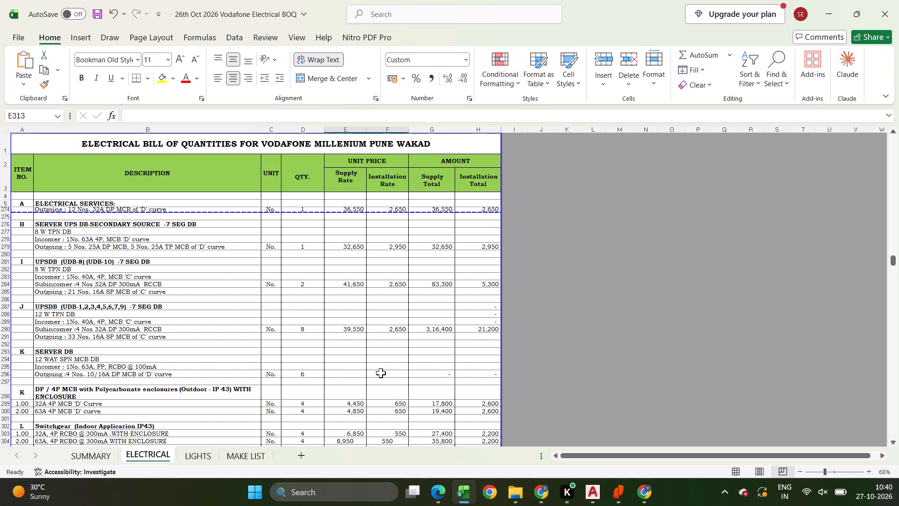
click(354, 369)
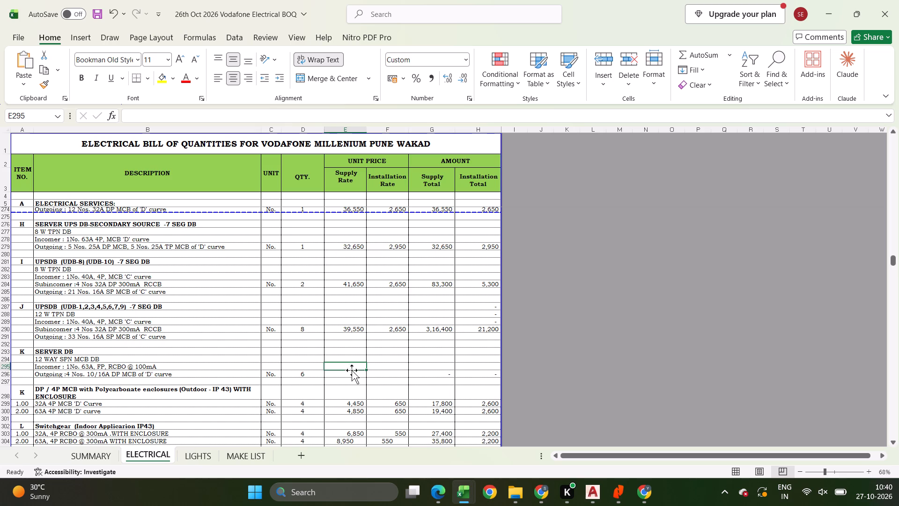
click(349, 372)
key(alt+Tab)
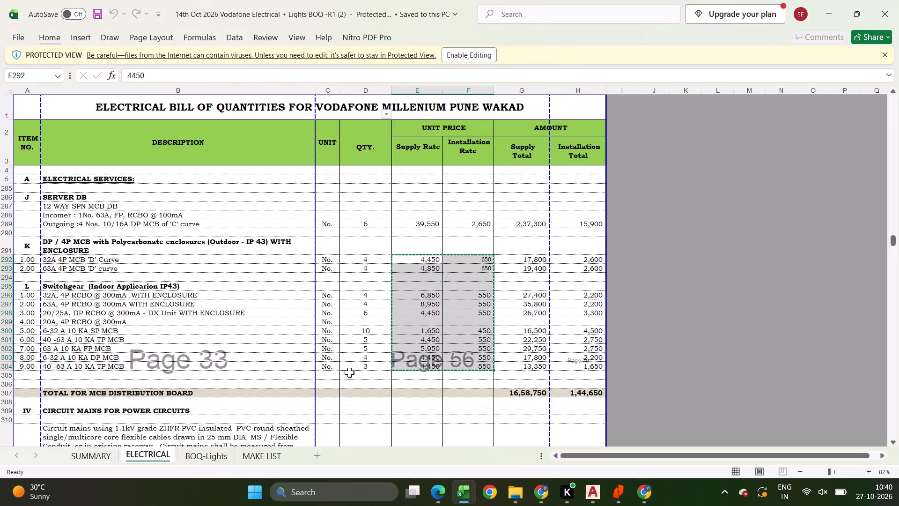
scroll(349, 372, up, 7)
key(alt+Tab)
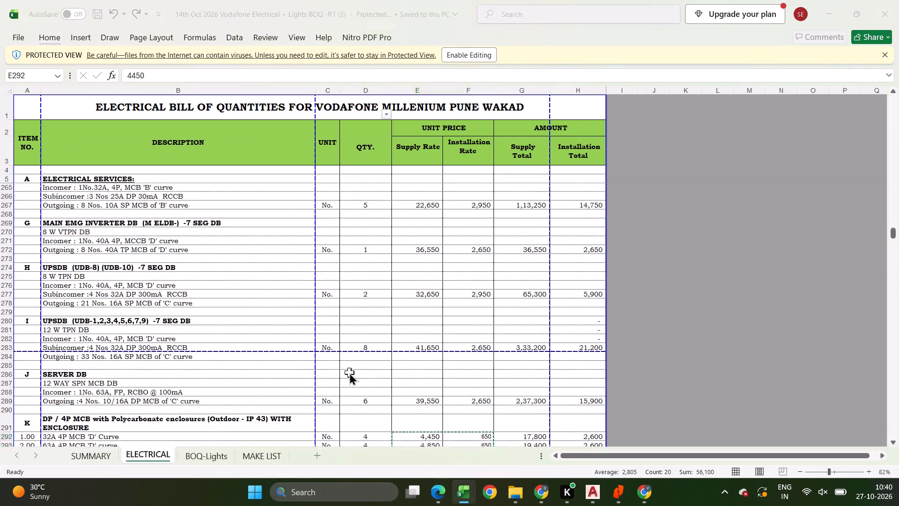
scroll(349, 372, up, 3)
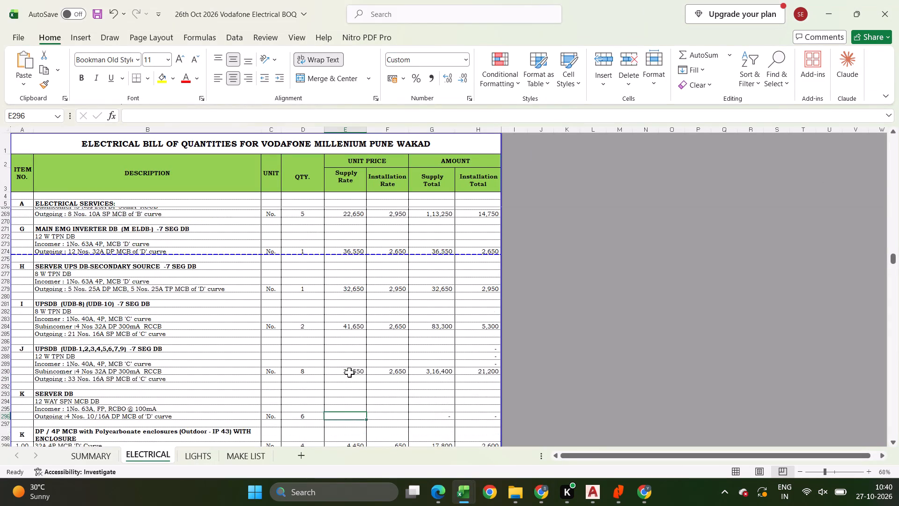
key(alt+Tab)
scroll(349, 372, up, 4)
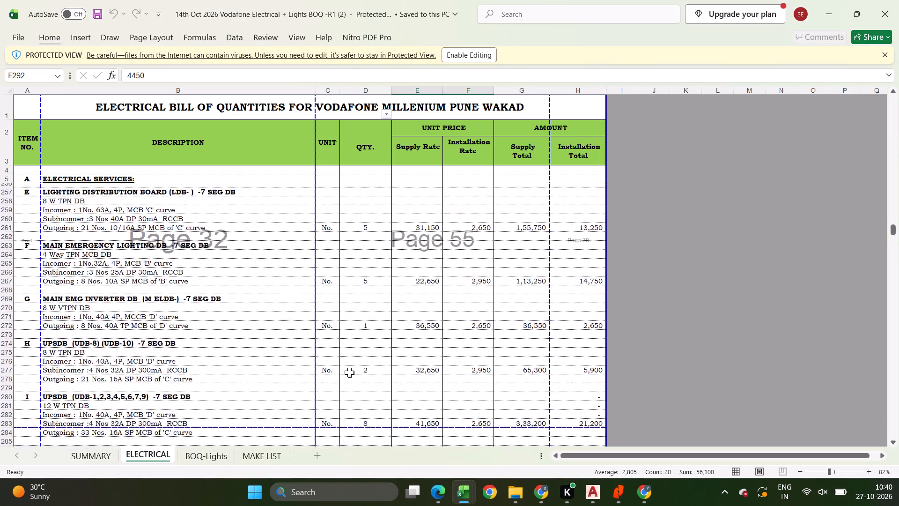
scroll(349, 372, up, 6)
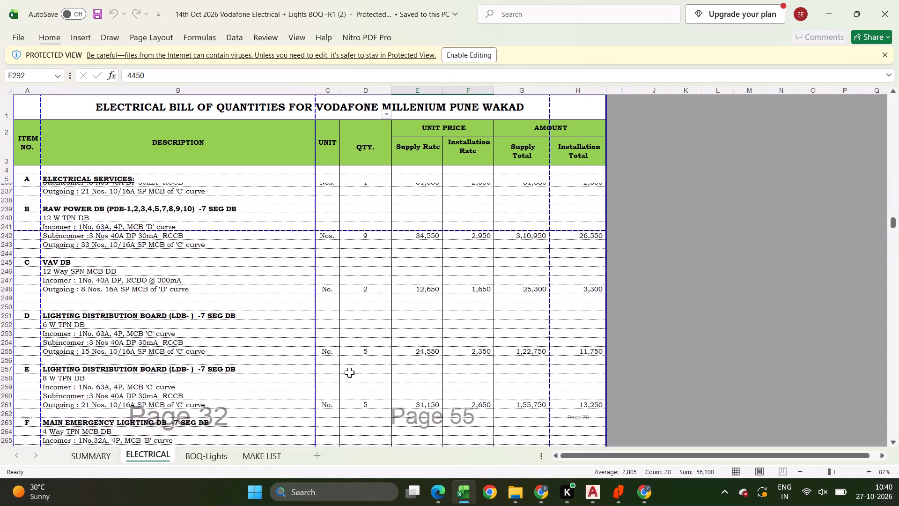
scroll(349, 372, up, 3)
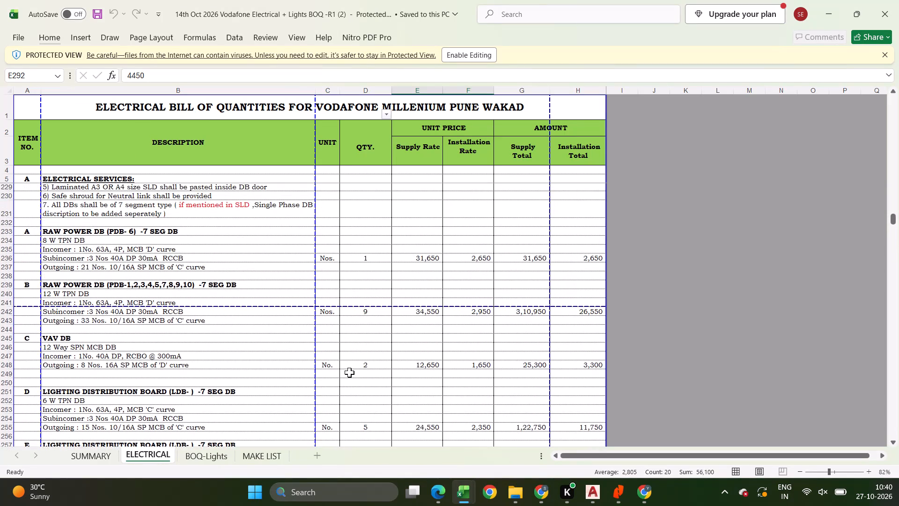
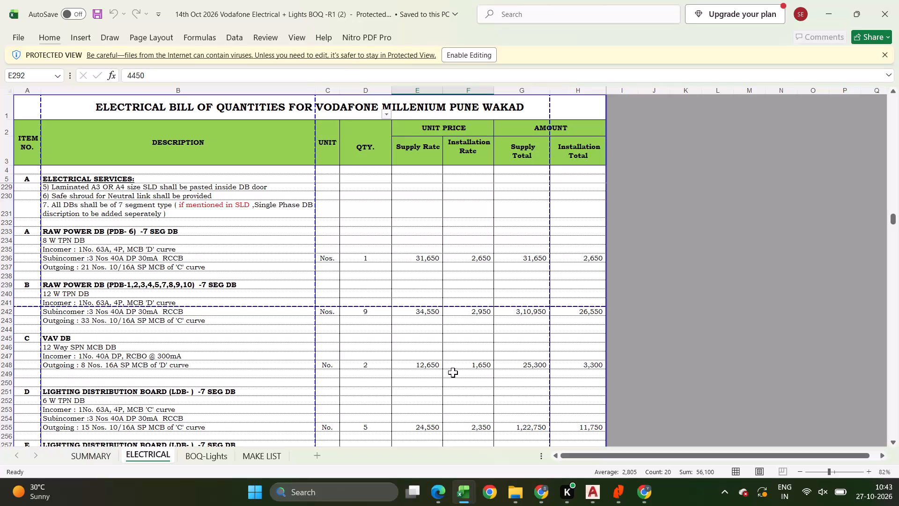
Compare the descriptions and rates of the distribution boards from Raw Power DB to the emergency lighting DBs between the 26th Oct and 14th Oct BOQs.
key(alt+Tab)
scroll(419, 373, up, 14)
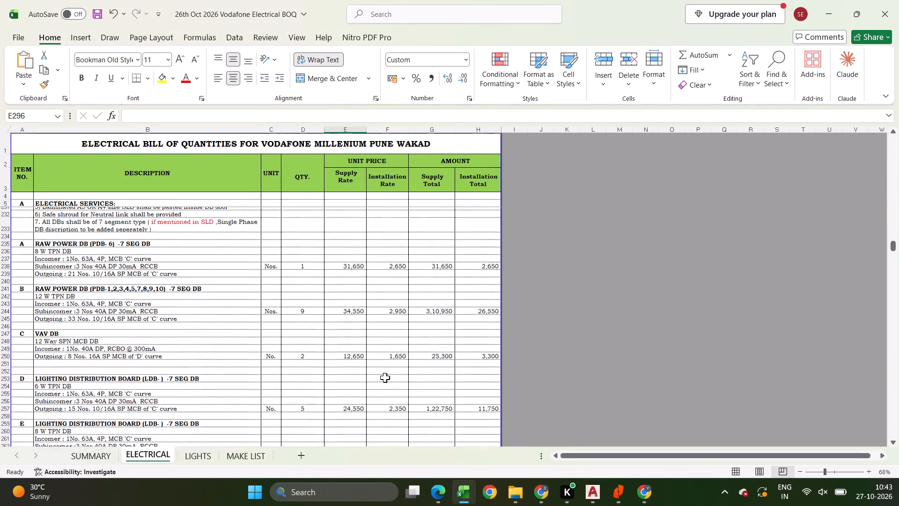
key(alt+Tab)
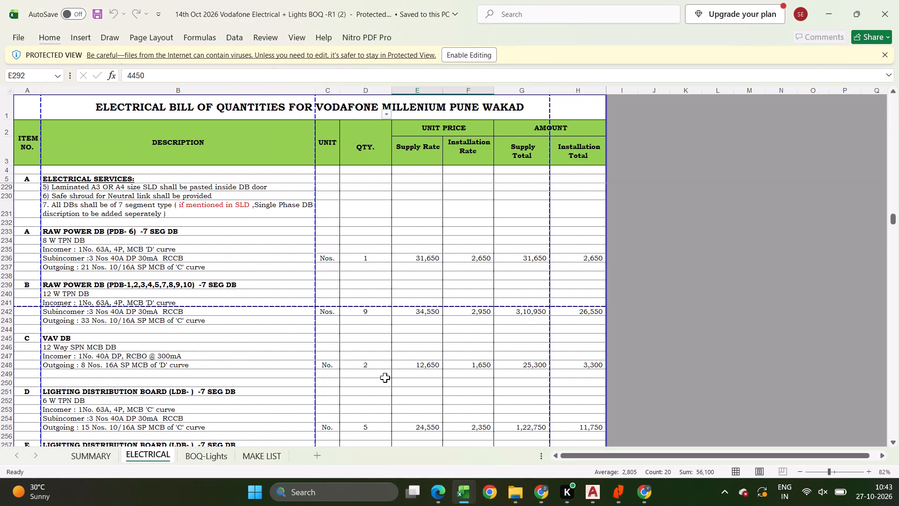
key(alt+Tab)
scroll(385, 378, down, 4)
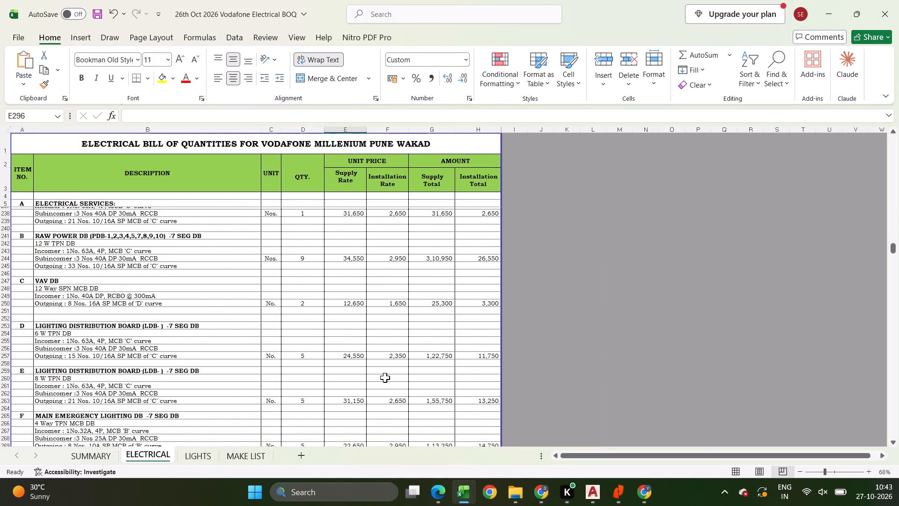
scroll(385, 378, down, 1)
key(alt+Tab)
scroll(385, 378, down, 3)
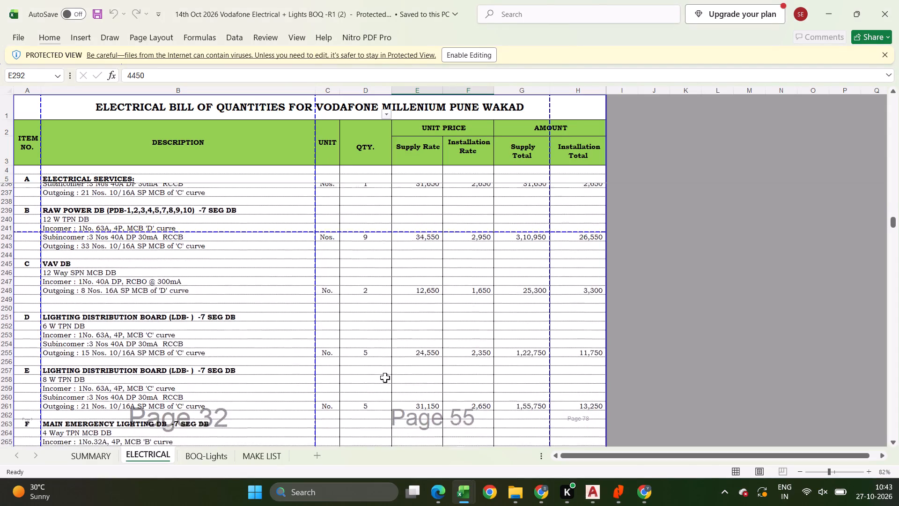
scroll(385, 378, down, 2)
key(alt+Tab)
scroll(385, 378, down, 4)
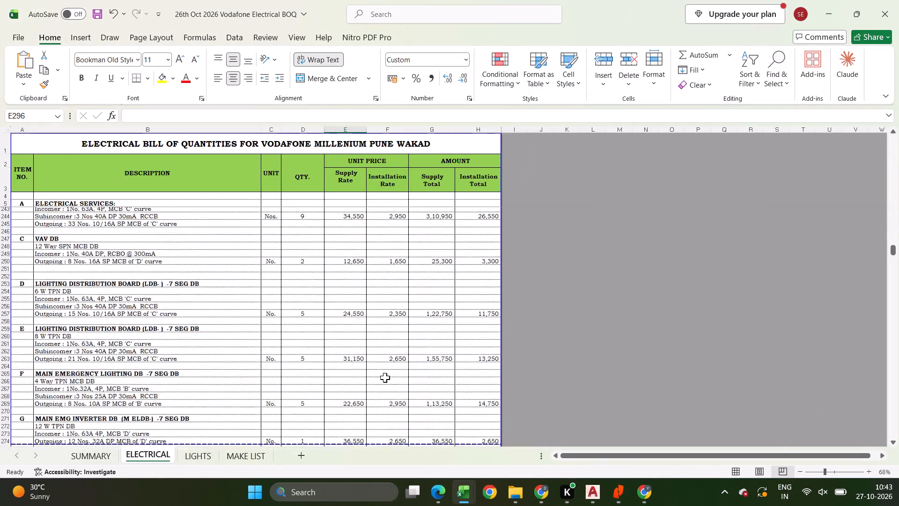
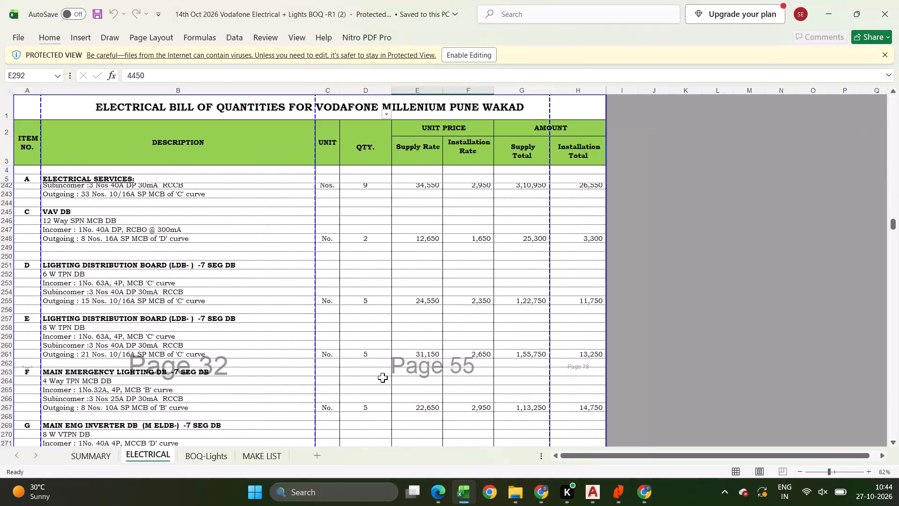
Compare the inverter, server UPS and UPS distribution board entries and their rates between the 14th Oct and 26th Oct BOQs.
scroll(385, 374, down, 5)
key(alt+Tab)
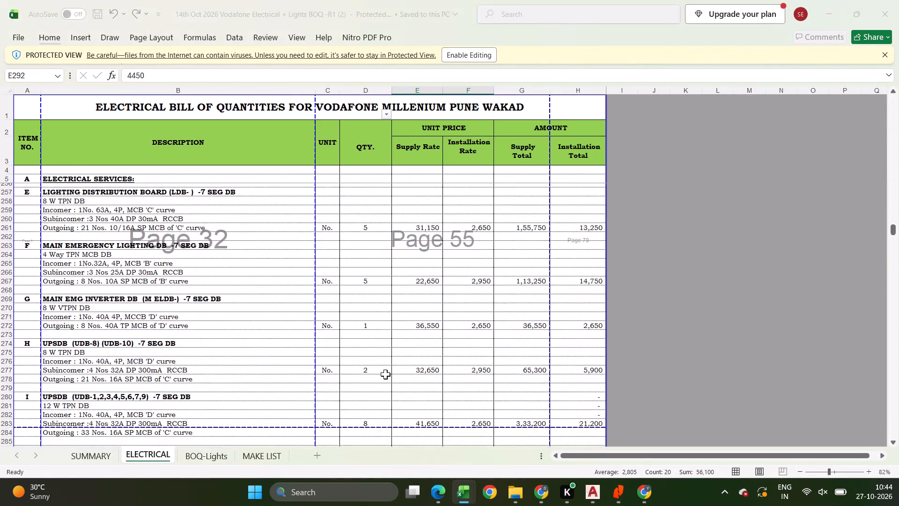
scroll(385, 374, down, 1)
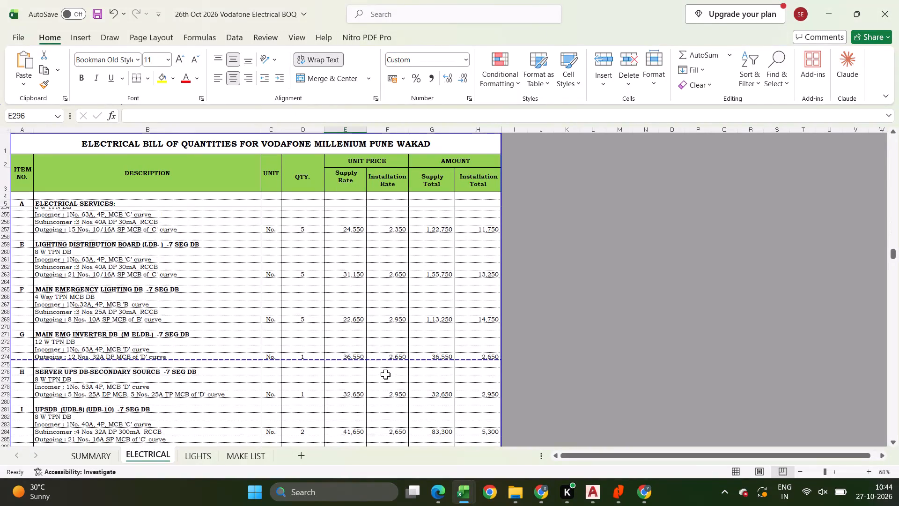
click(364, 374)
scroll(361, 373, down, 1)
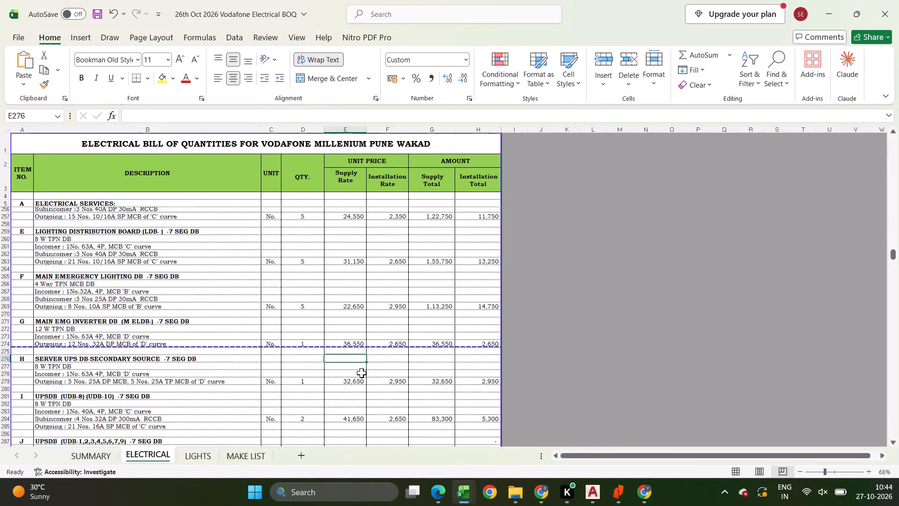
key(alt+Tab)
key(alt+Tab)
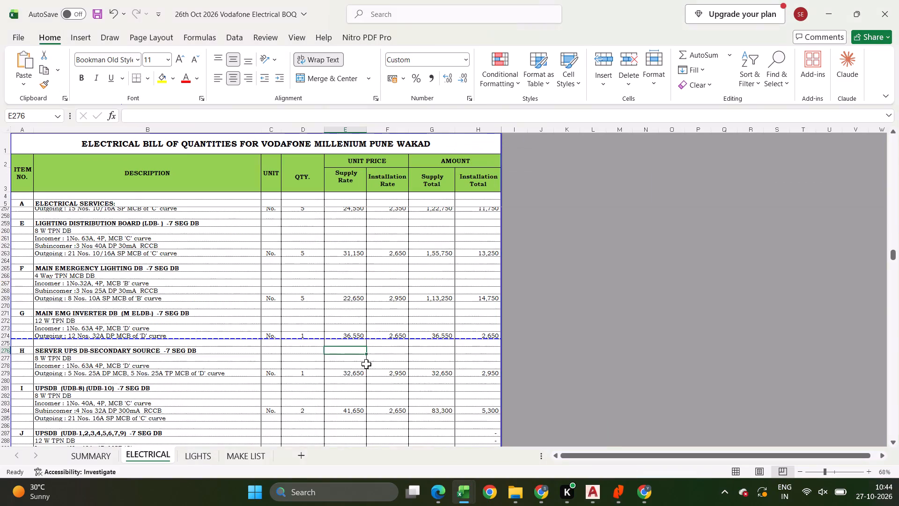
Copy the supply and installation rates from the Main EMG Inverter DB through UPSDB item J and paste them starting at the Server UPS DB row.
drag(355, 333, 384, 418)
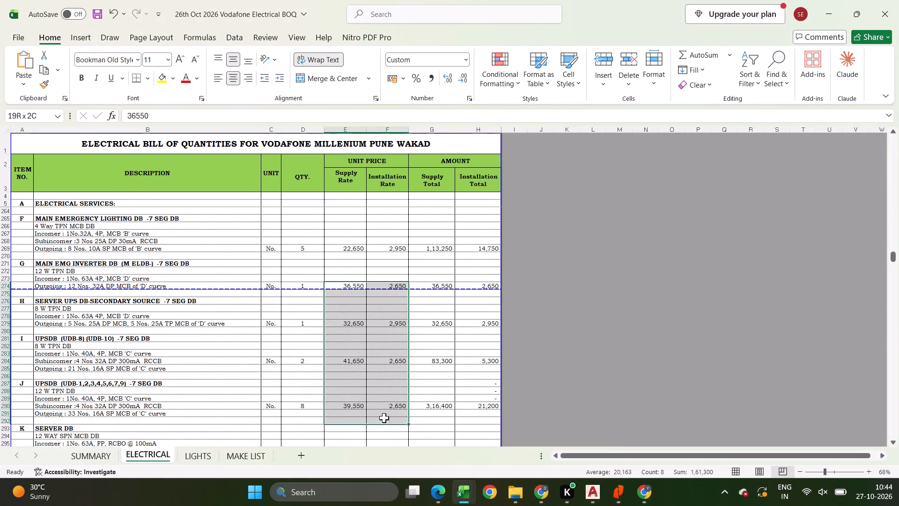
drag(384, 418, 383, 406)
key(ctrl+c)
click(342, 320)
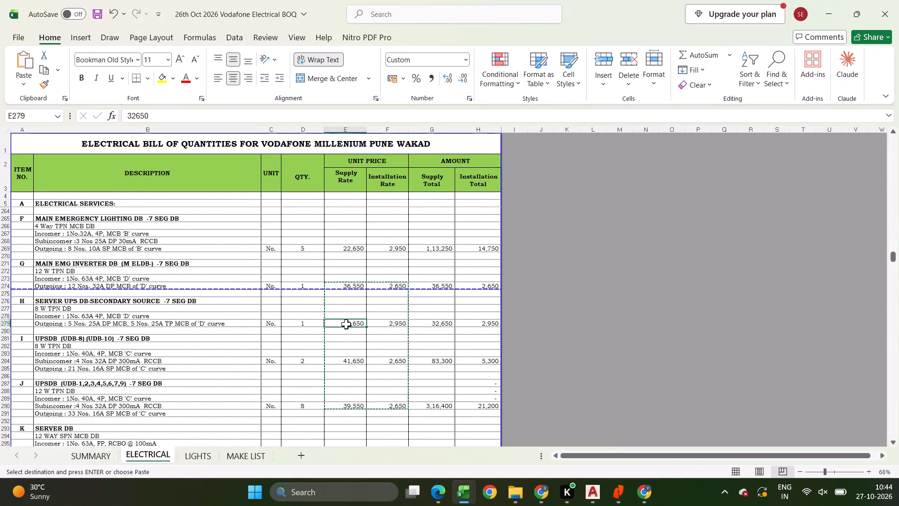
key(ctrl+v)
scroll(347, 358, down, 4)
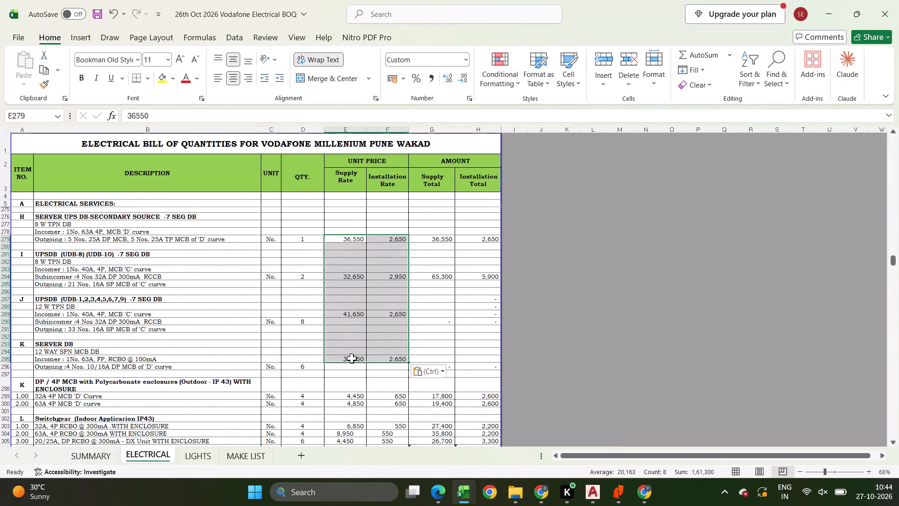
Shift the rates in rows 289 to 295 one row down to align with UPSDB item J and the Server DB, clearing the row 289 leftovers.
drag(344, 316, 384, 357)
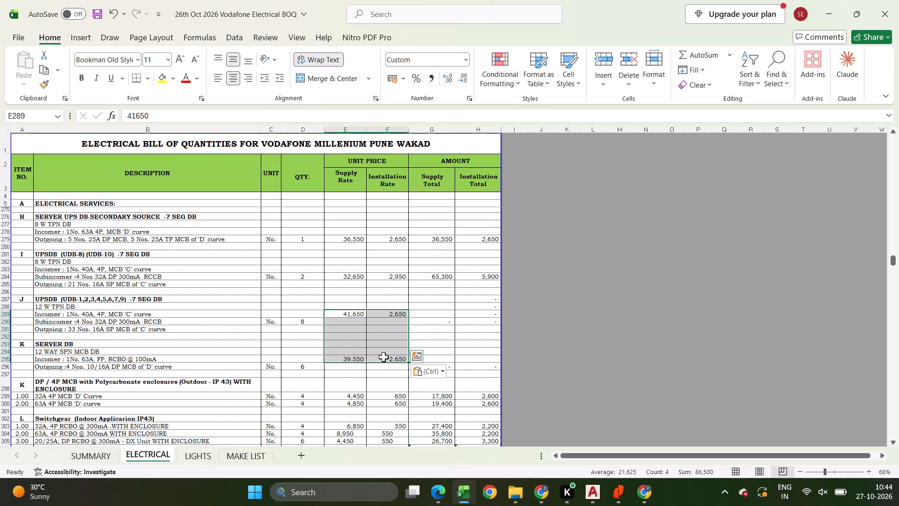
key(ctrl+c)
click(347, 319)
key(ctrl+v)
drag(355, 315, 372, 315)
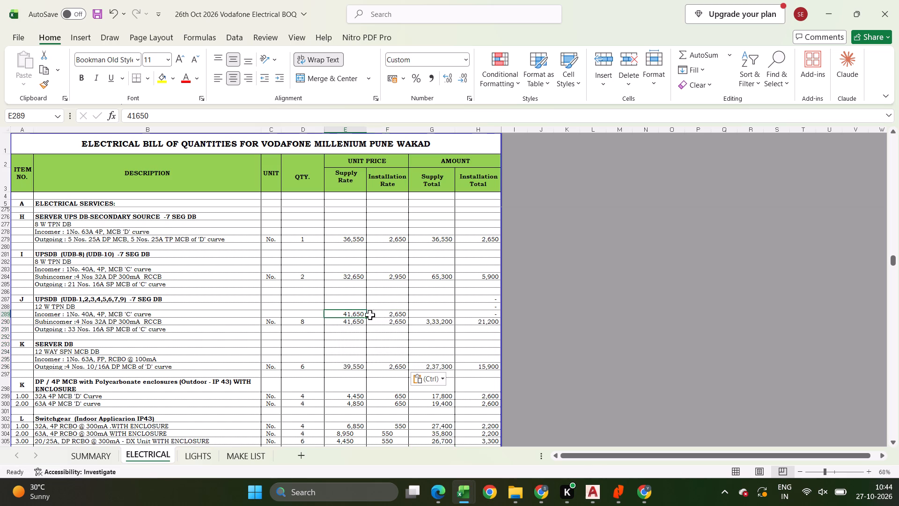
drag(372, 315, 379, 315)
key(Delete)
Set the Server DB's supply rate to 12895.
click(345, 369)
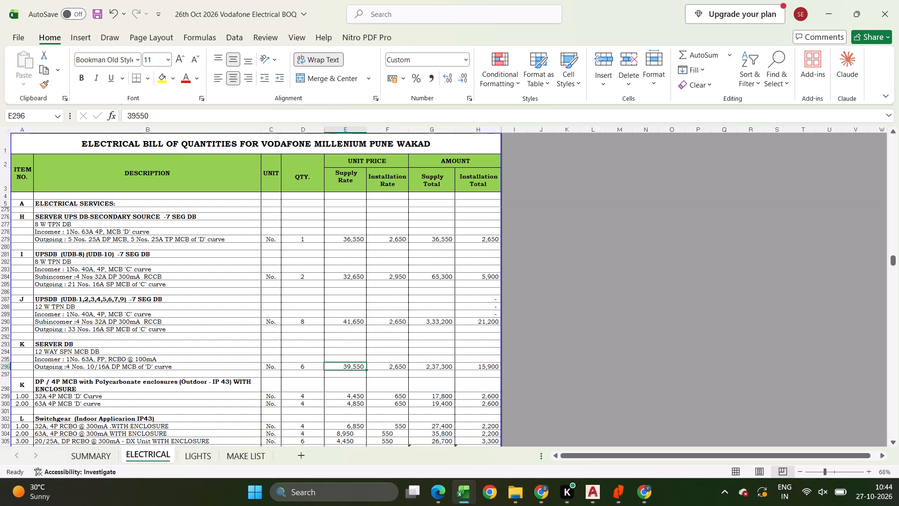
text(1680)
key(Return)
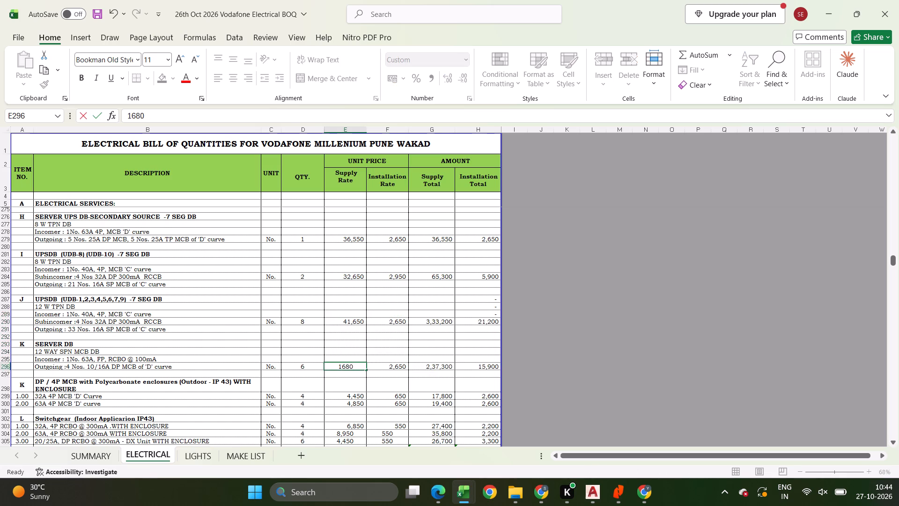
key(Up)
text(12895)
key(Return)
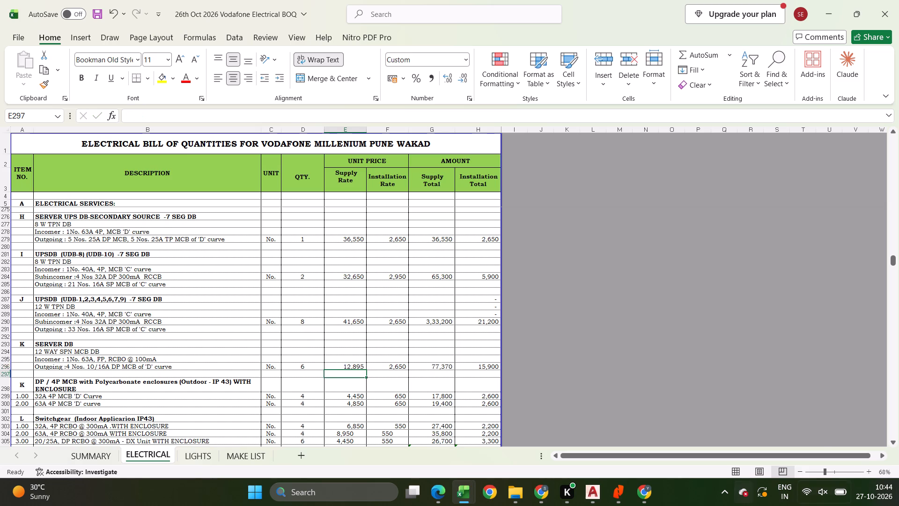
Set the supply rate of the Server UPS DB-Secondary Source to 32650.
scroll(329, 350, up, 3)
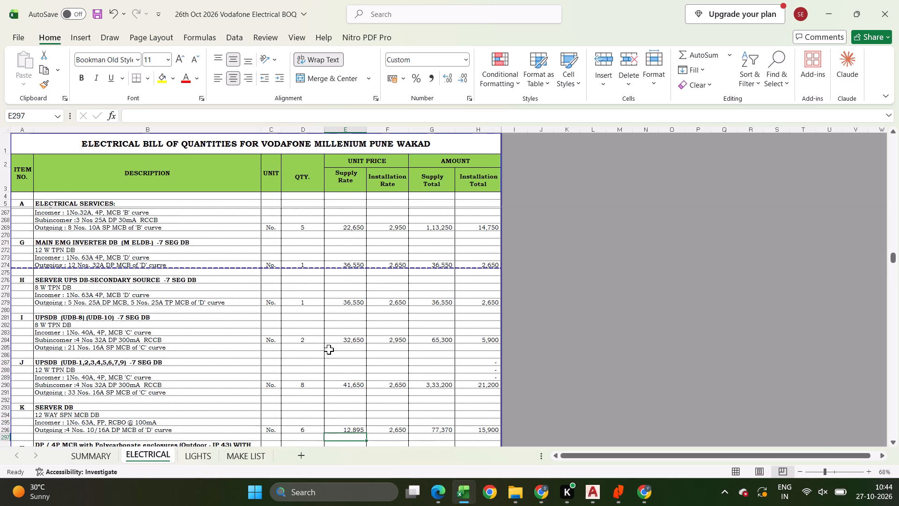
click(350, 302)
text(32650)
key(Return)
Align the contents of the Supply Rate through Installation Total columns to the middle vertically and centre them horizontally.
scroll(398, 327, down, 9)
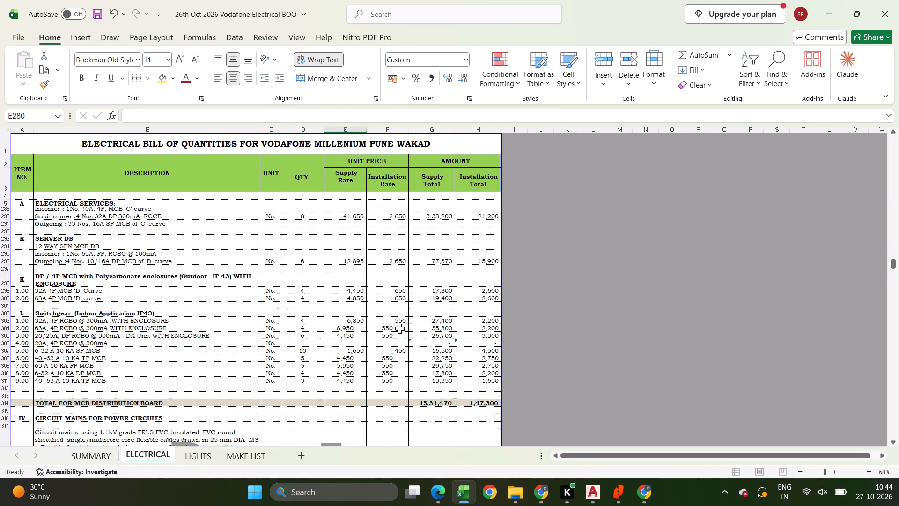
drag(349, 126, 435, 126)
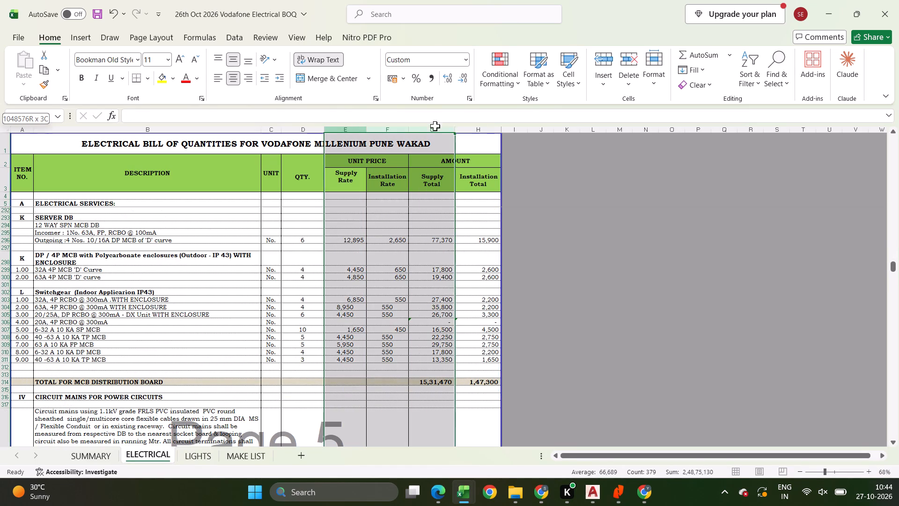
drag(435, 126, 477, 127)
double_click(234, 62)
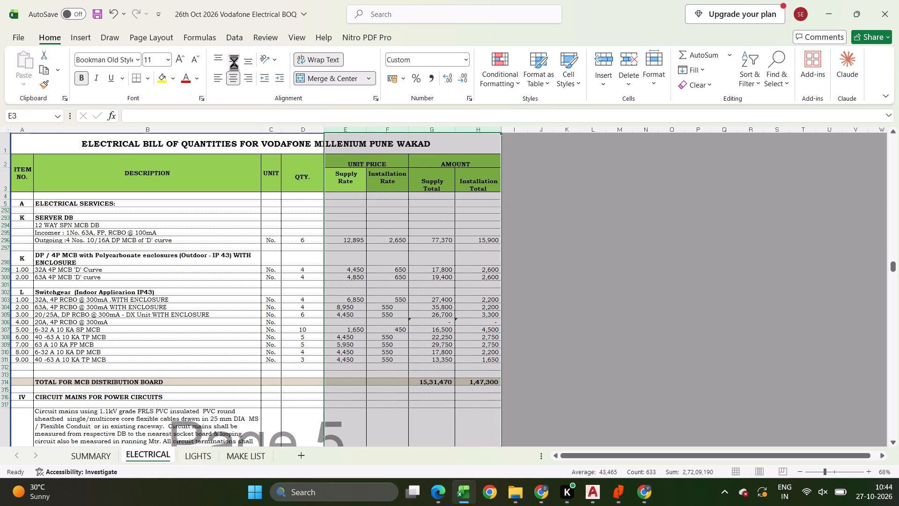
double_click(234, 74)
click(232, 58)
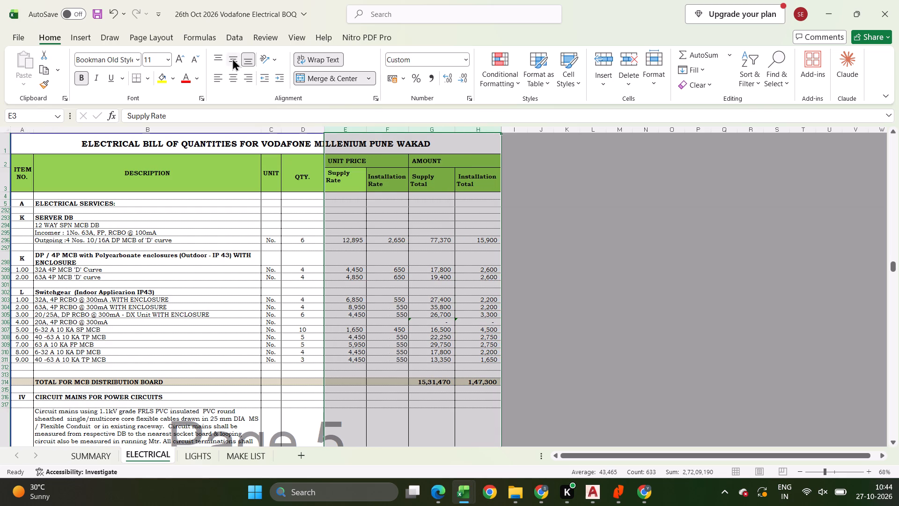
click(230, 70)
click(230, 77)
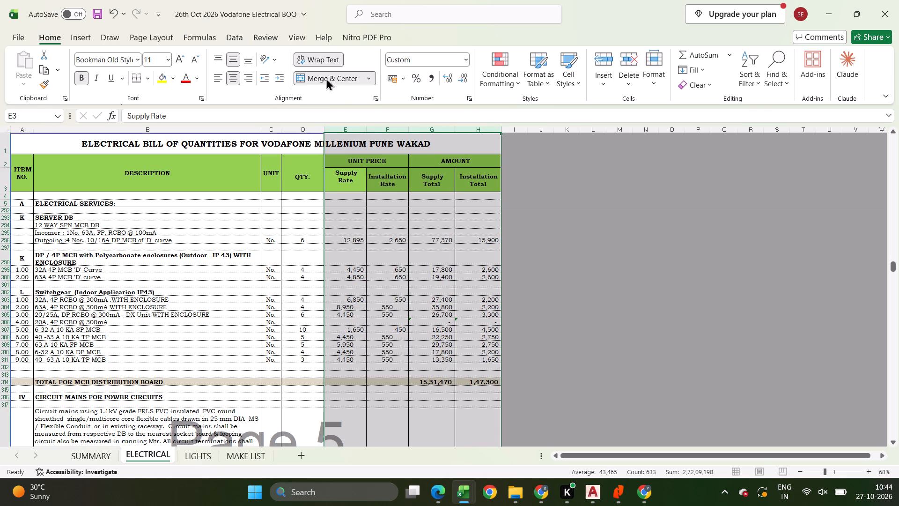
Format the rate and amount columns with comma style and no decimal places.
click(433, 79)
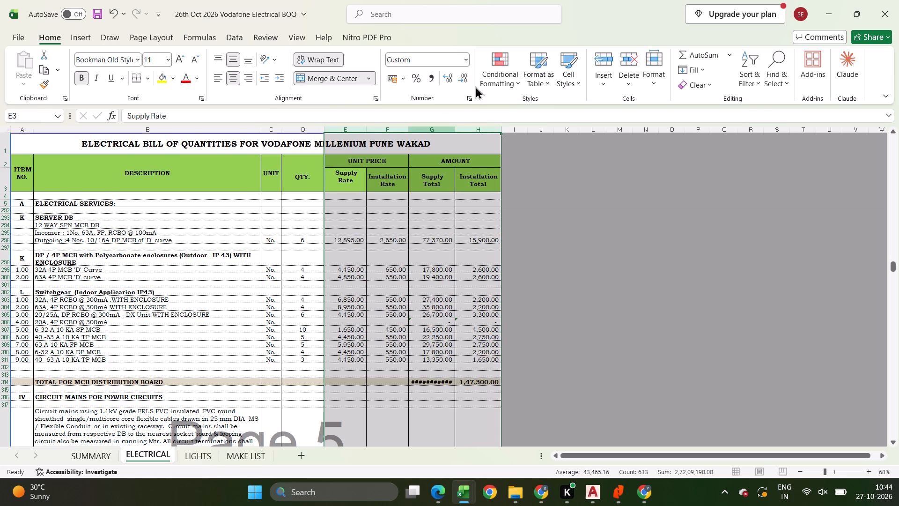
double_click(448, 75)
triple_click(455, 76)
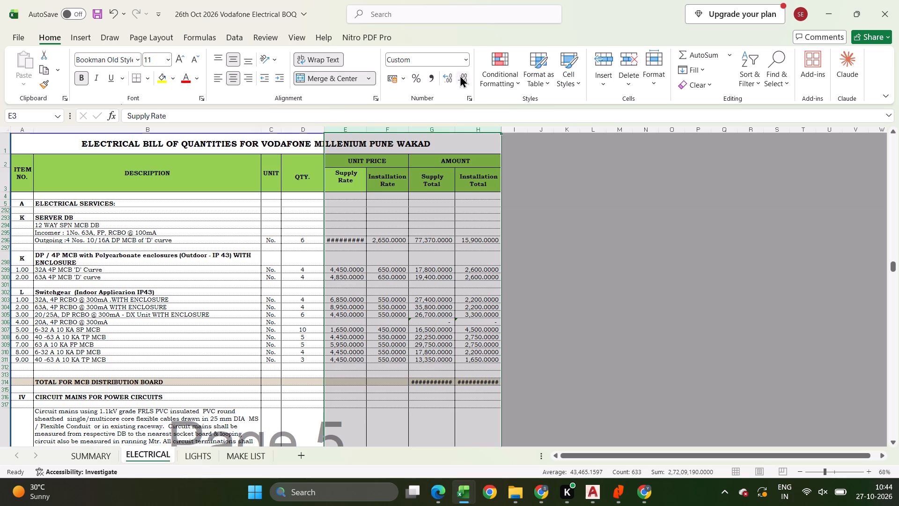
triple_click(460, 75)
double_click(460, 75)
click(435, 245)
Copy the 4.1 UPS and 4.2 RAW Power circuit rates from the 14th Oct BOQ and paste them as values into the 26th Oct BOQ's matching rows.
scroll(435, 245, down, 1)
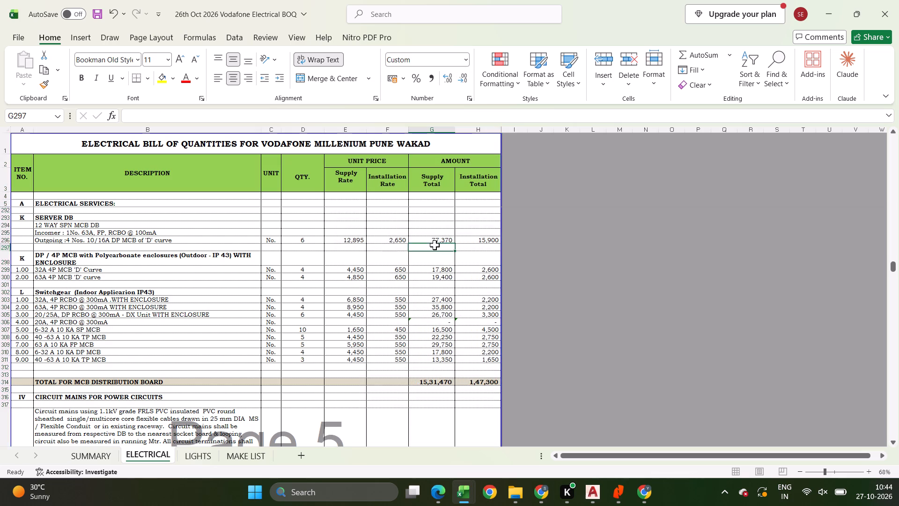
scroll(435, 245, down, 3)
scroll(370, 318, down, 7)
key(alt+Tab)
scroll(371, 314, down, 2)
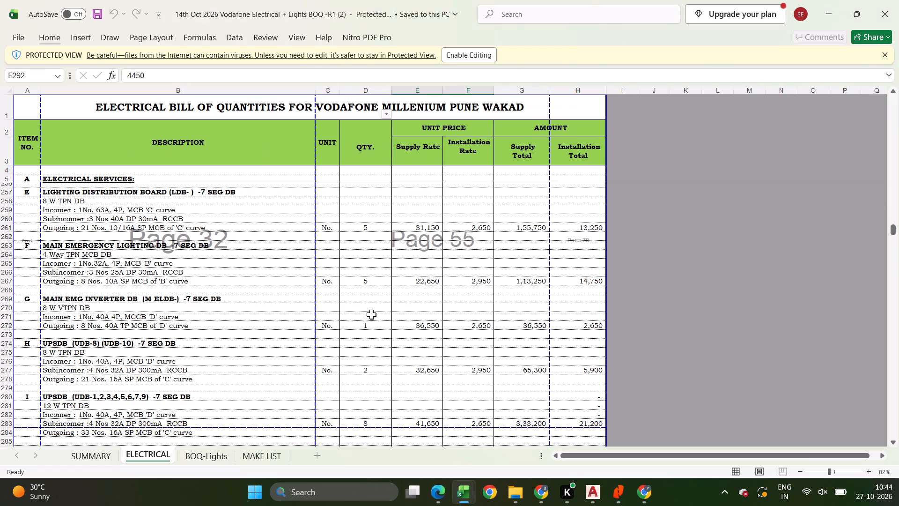
scroll(371, 314, down, 18)
scroll(371, 314, down, 4)
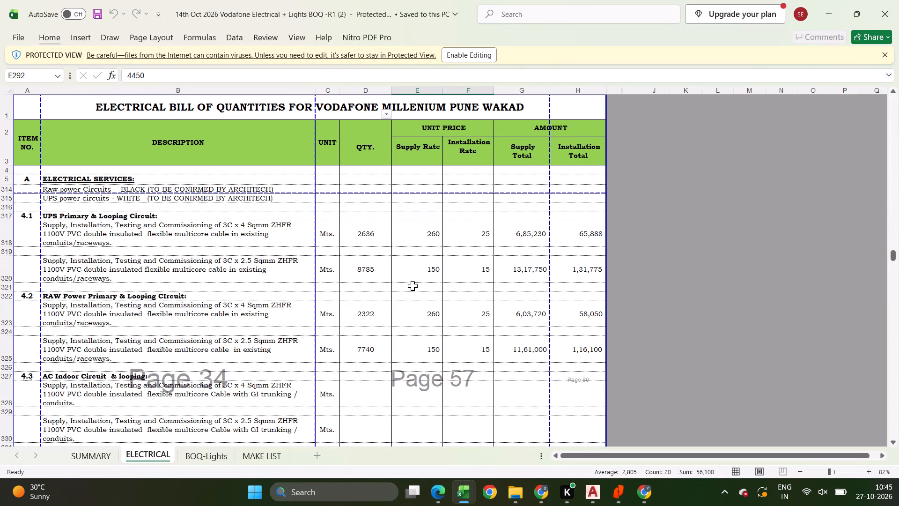
drag(419, 238, 465, 350)
key(ctrl+c)
key(alt+Tab)
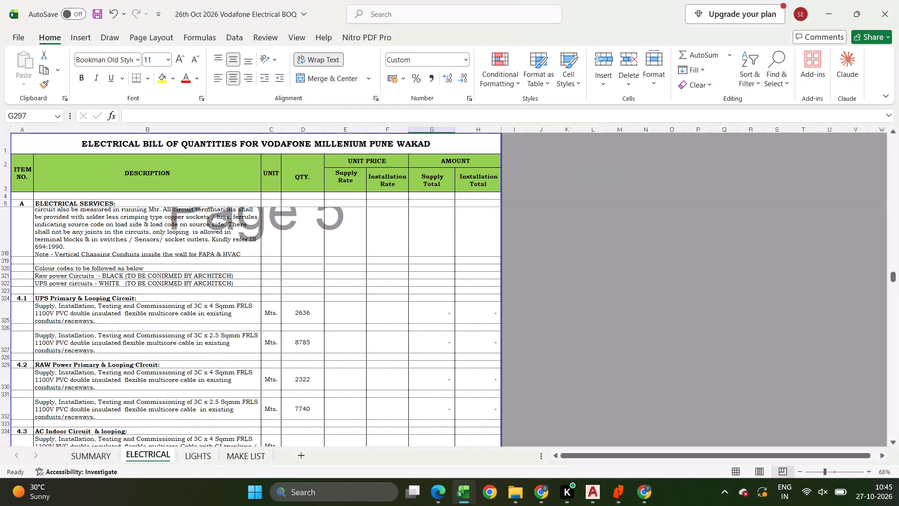
click(355, 319)
key(ctrl+shift+v)
scroll(358, 362, down, 3)
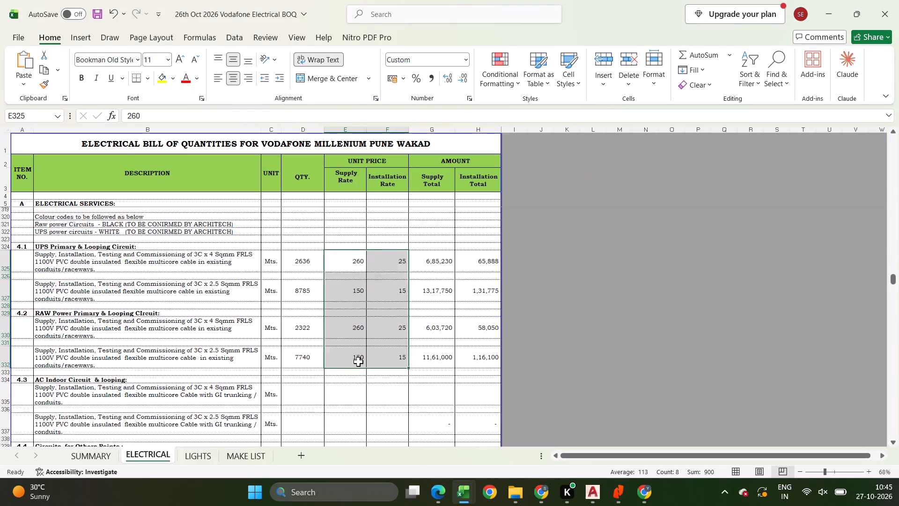
Copy the 4.4 Circuits for Others Points rates, 4C to 8C x 1.5 Sqmm, from the 14th Oct BOQ into the matching 26th Oct BOQ rows.
scroll(358, 362, down, 2)
key(alt+Tab)
scroll(363, 361, down, 6)
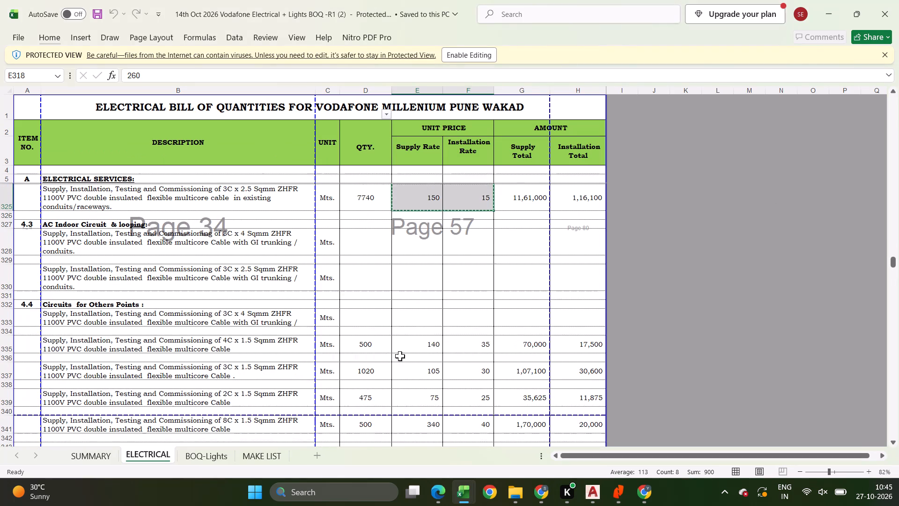
drag(423, 335, 476, 261)
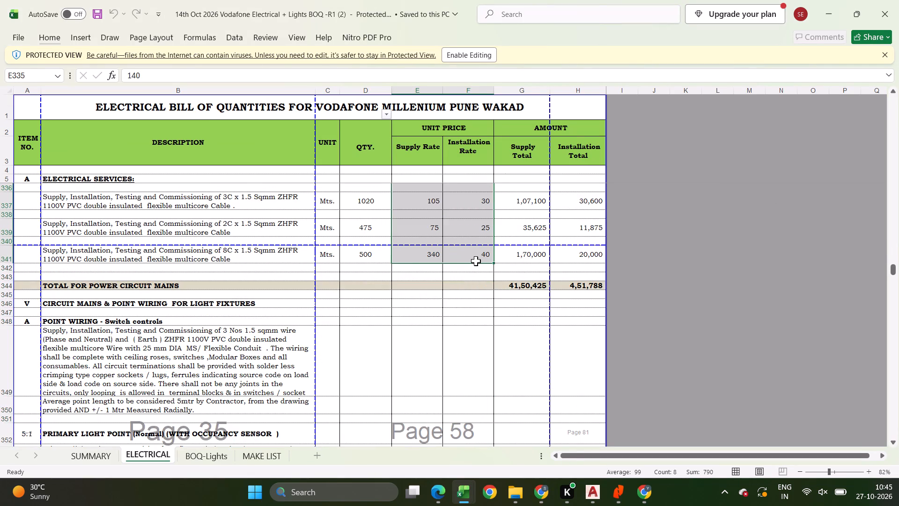
key(ctrl+c)
key(alt+Tab)
scroll(353, 370, down, 3)
click(350, 365)
key(ctrl+v)
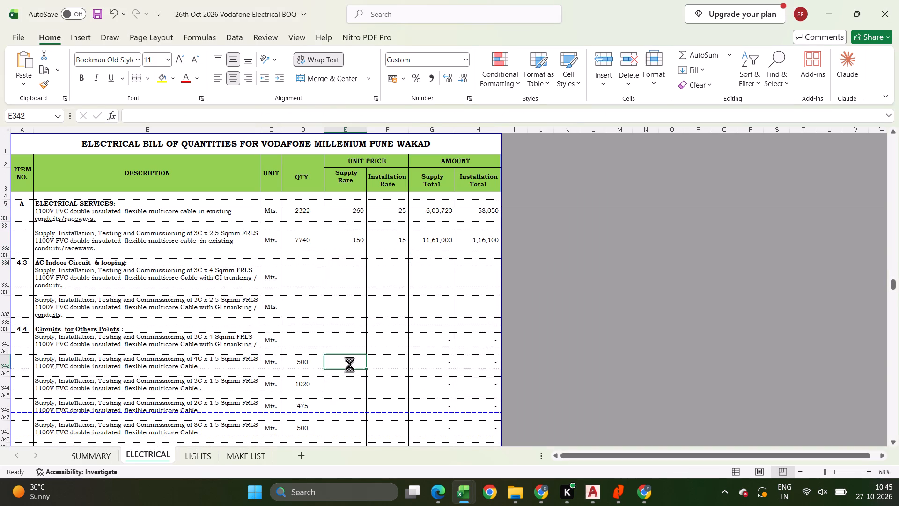
Set the supply rate of the 3C x 2.5 Sqmm cables in both 4.1 UPS and 4.2 RAW Power circuits to 160.
scroll(350, 365, down, 3)
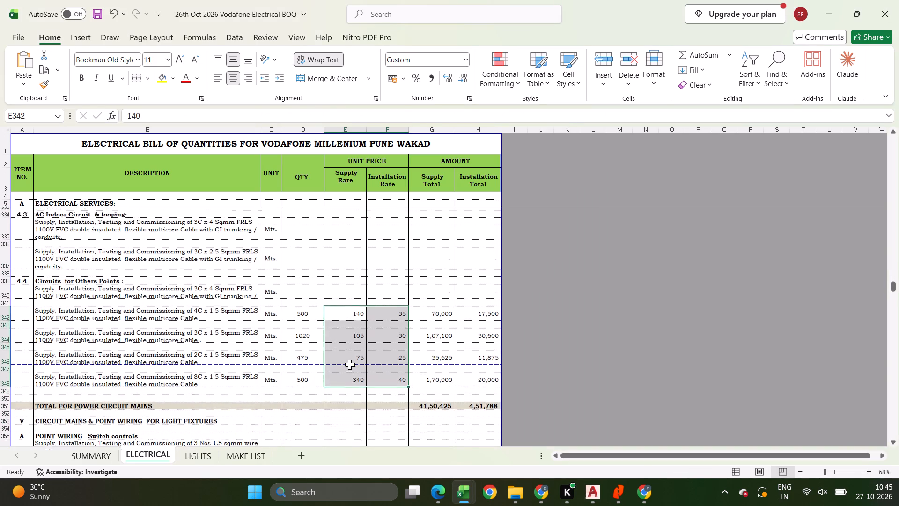
scroll(350, 365, up, 2)
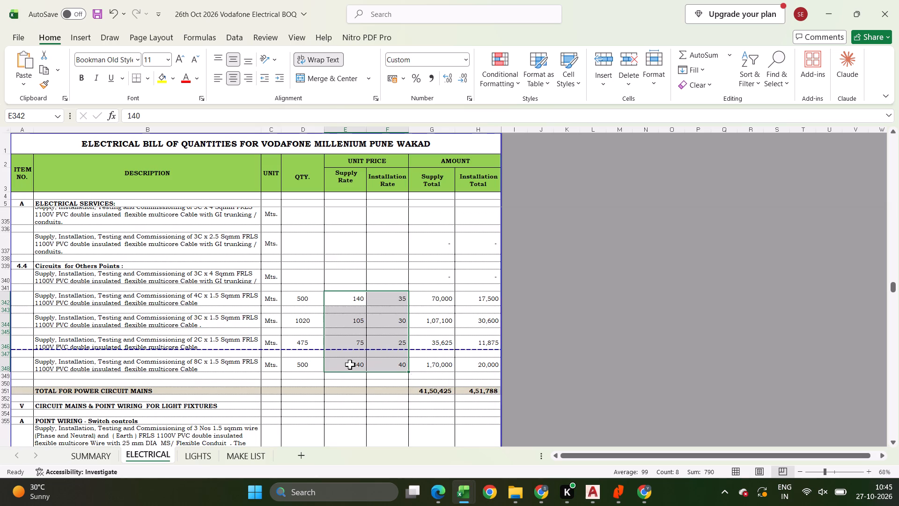
scroll(350, 365, up, 6)
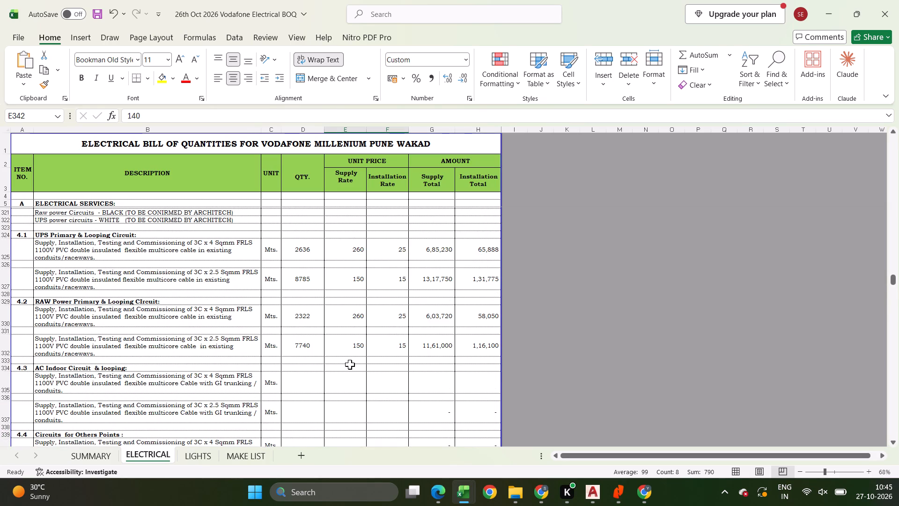
click(348, 285)
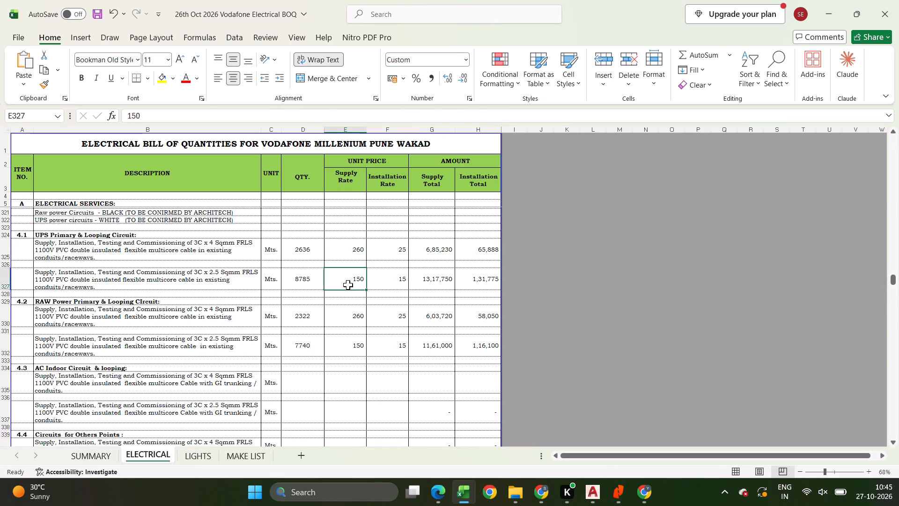
text(160)
key(Return)
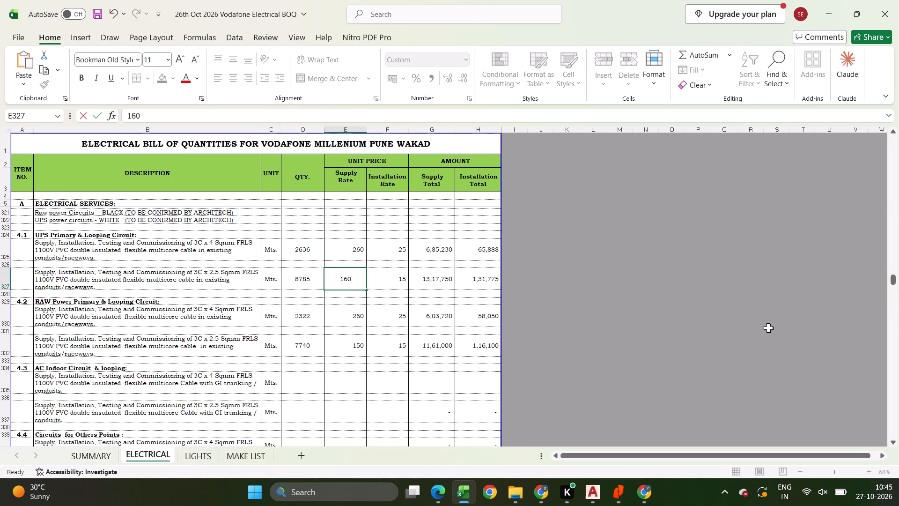
click(344, 340)
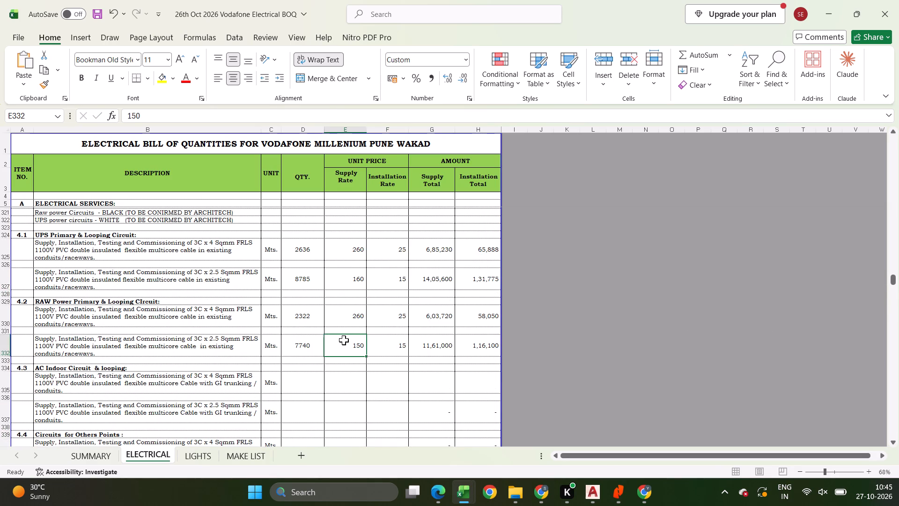
text(160)
key(Return)
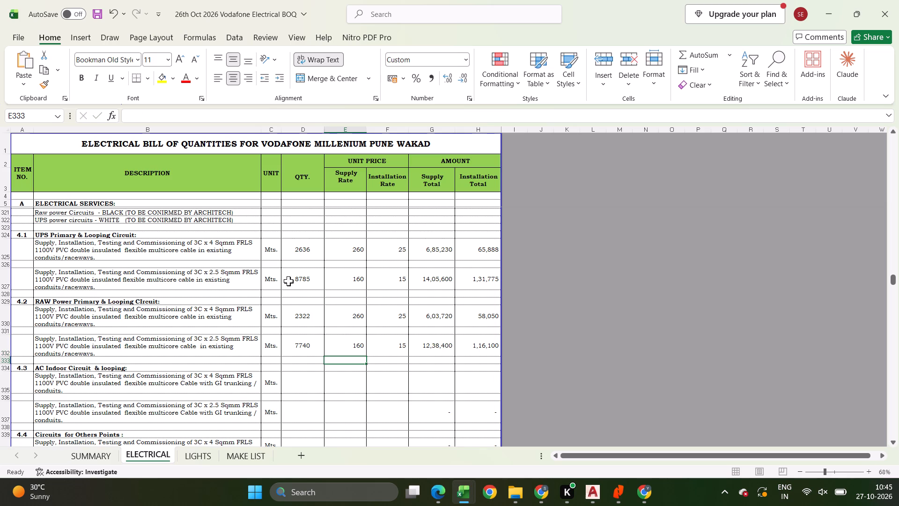
Copy the 5.1 to 5.8 light point wiring rates from the 14th Oct BOQ and paste them as values into the 26th Oct BOQ's matching rows.
scroll(290, 283, down, 7)
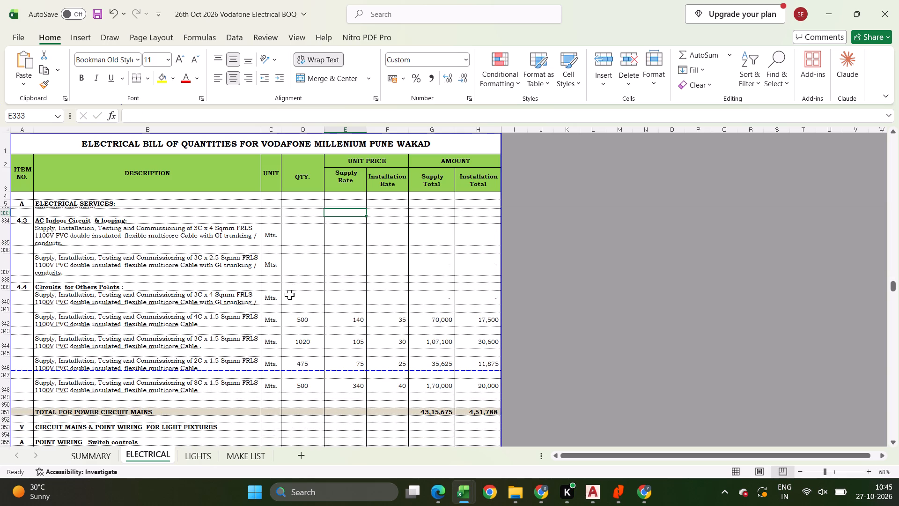
scroll(303, 307, down, 9)
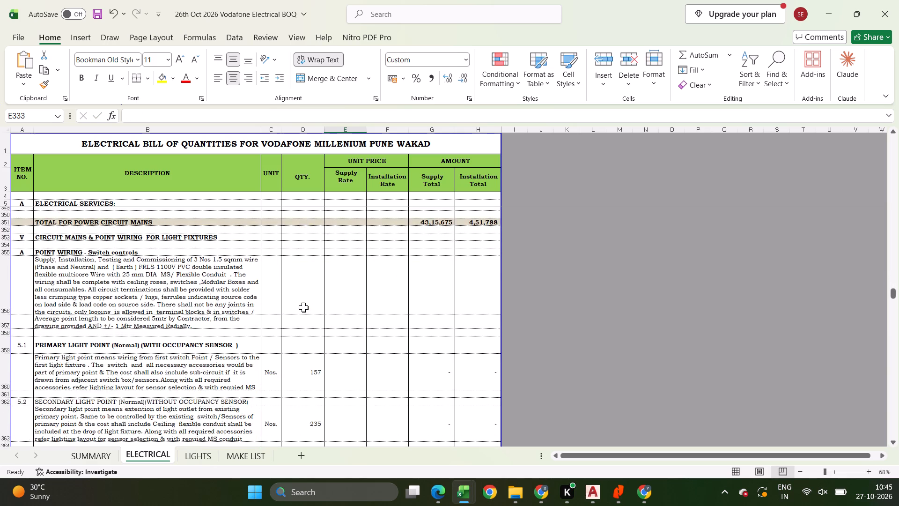
scroll(303, 307, down, 1)
key(alt+Tab)
scroll(310, 313, down, 5)
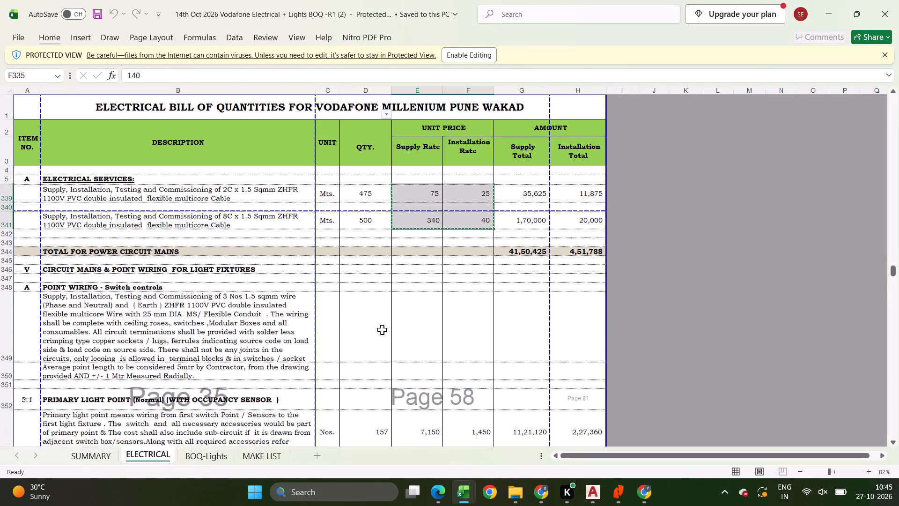
scroll(422, 342, down, 2)
drag(419, 295, 468, 462)
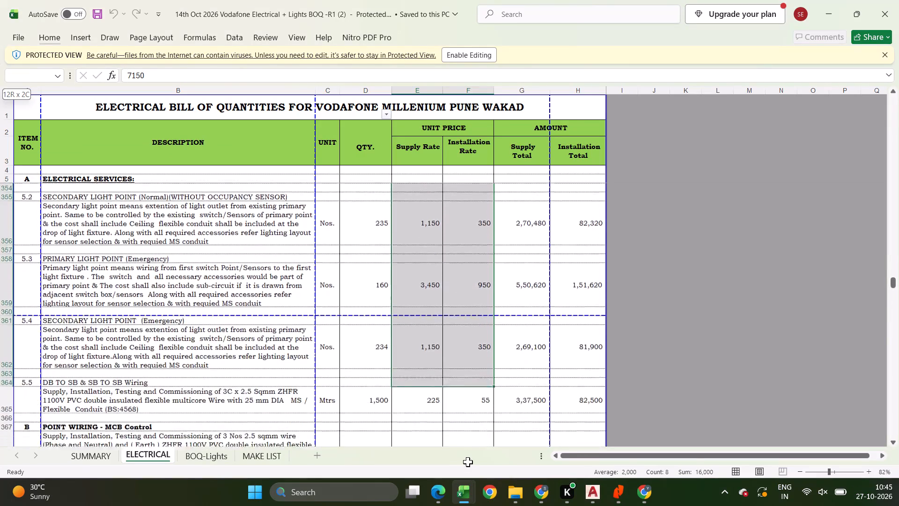
drag(468, 462, 473, 302)
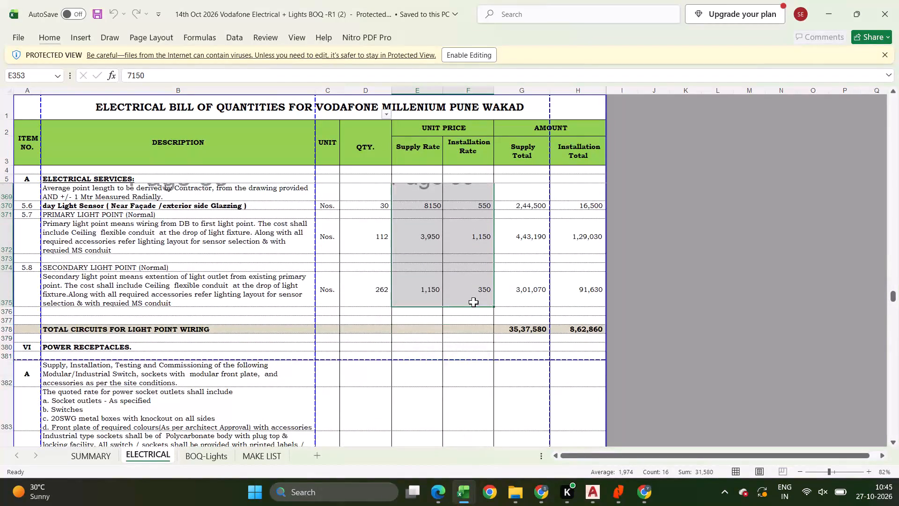
key(ctrl+c)
key(alt+Tab)
click(362, 347)
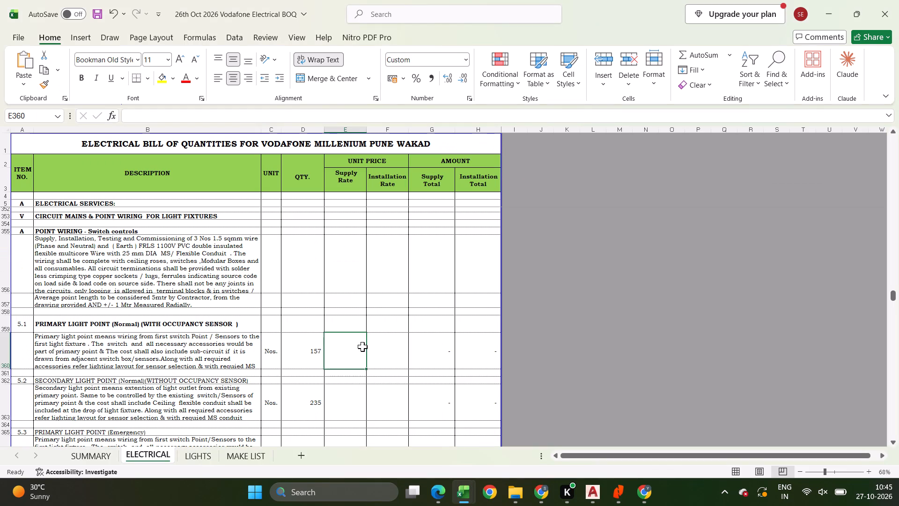
key(ctrl+shift+v)
Copy the power receptacle rates, 6.1.1 to 6.2.5, from the 14th Oct BOQ and paste them as values into the 26th Oct BOQ starting at 6.1.1.
scroll(362, 347, down, 11)
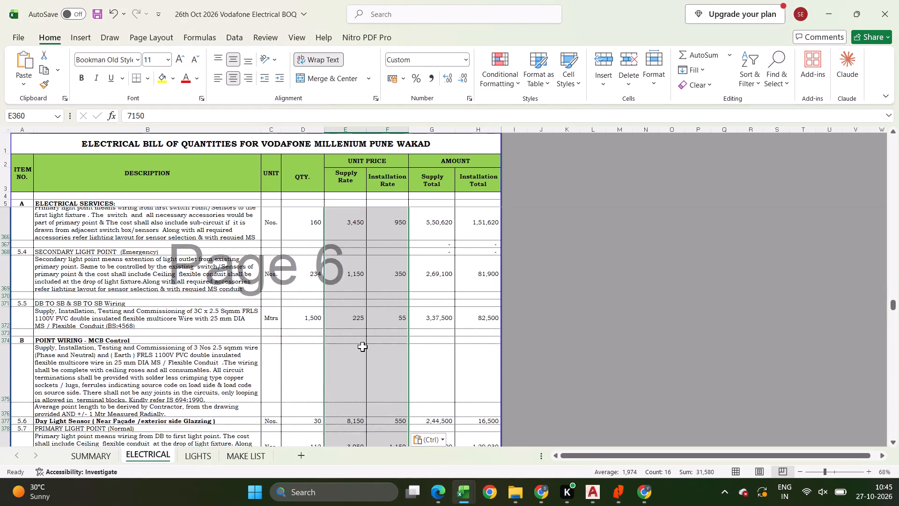
scroll(362, 347, down, 17)
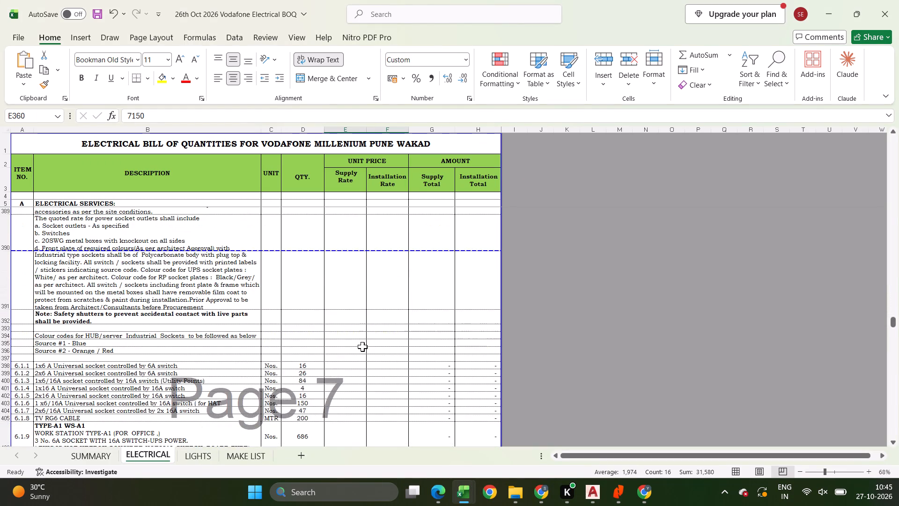
key(alt+Tab)
scroll(362, 347, down, 9)
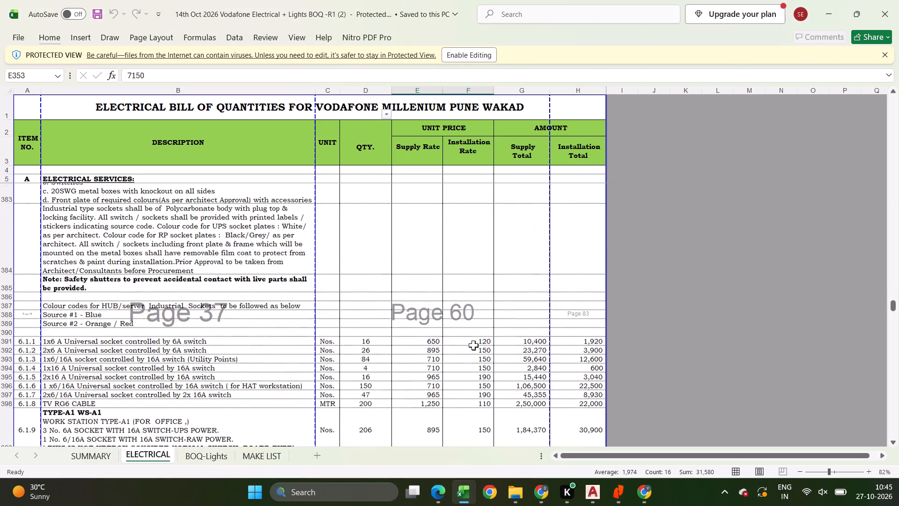
drag(433, 341, 463, 497)
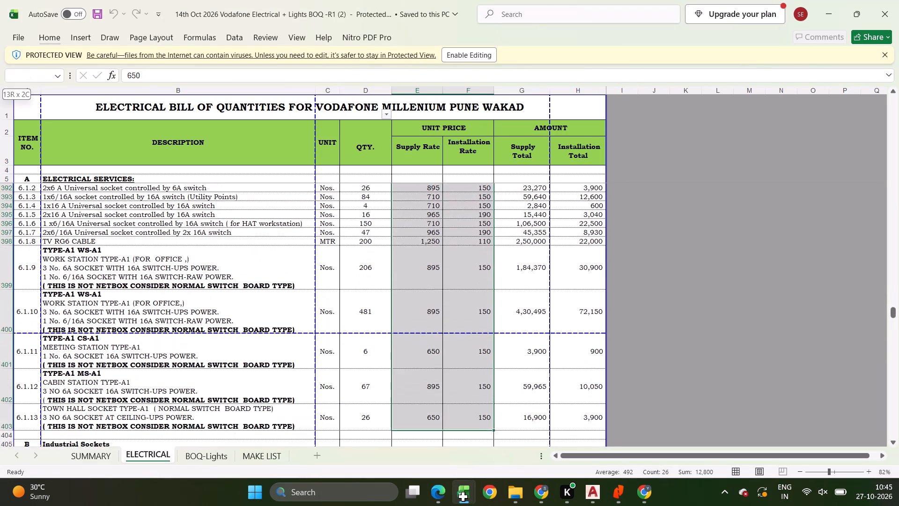
drag(463, 497, 438, 168)
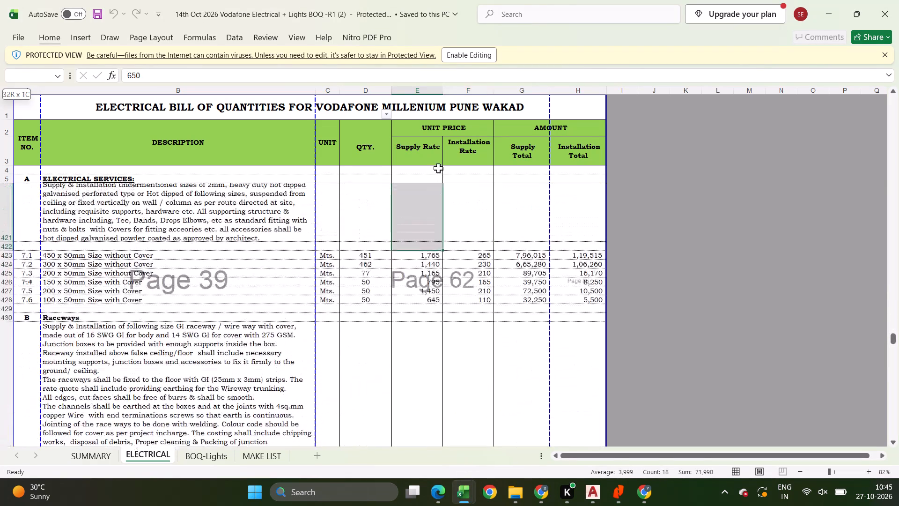
drag(438, 168, 476, 288)
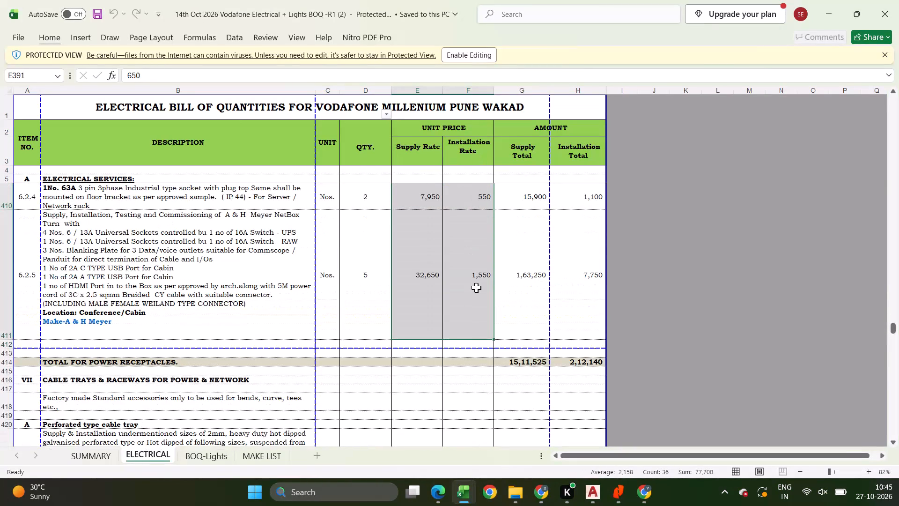
key(ctrl+c)
key(alt+Tab)
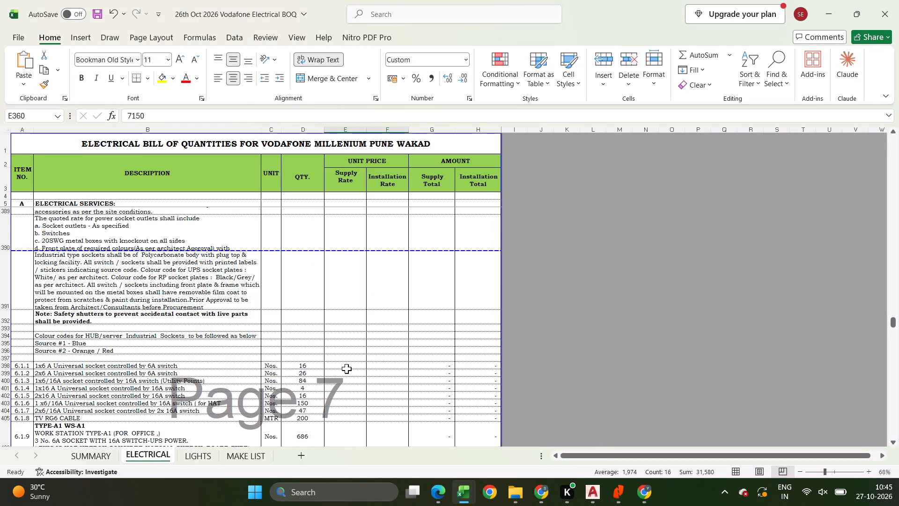
click(343, 365)
key(ctrl+shift+v)
scroll(343, 365, down, 10)
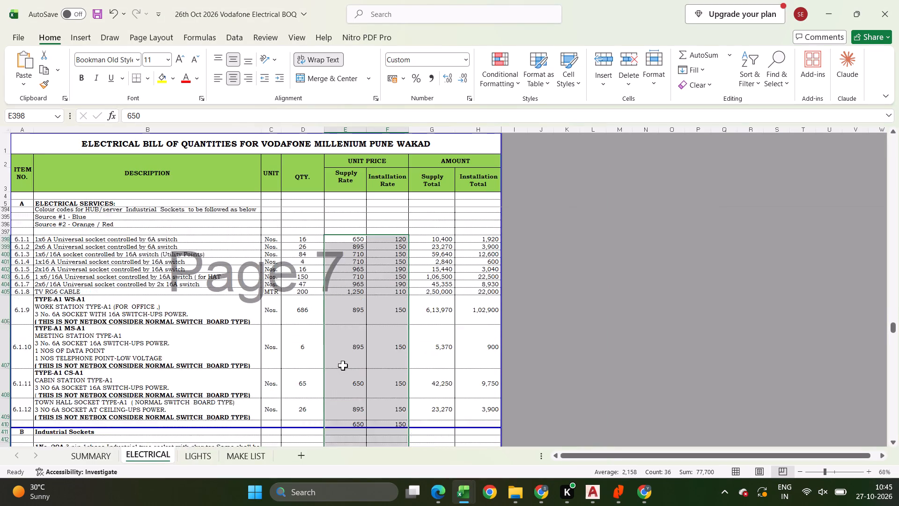
scroll(343, 365, down, 12)
scroll(343, 365, up, 11)
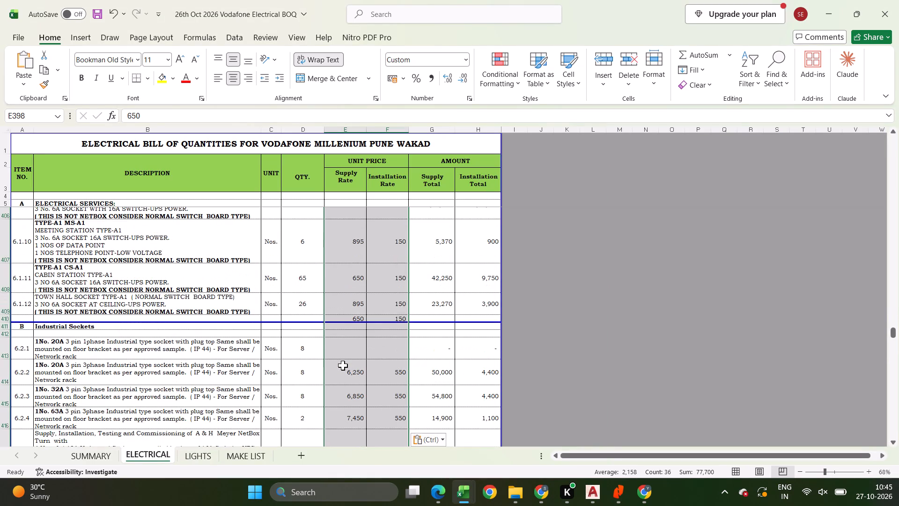
scroll(343, 365, up, 5)
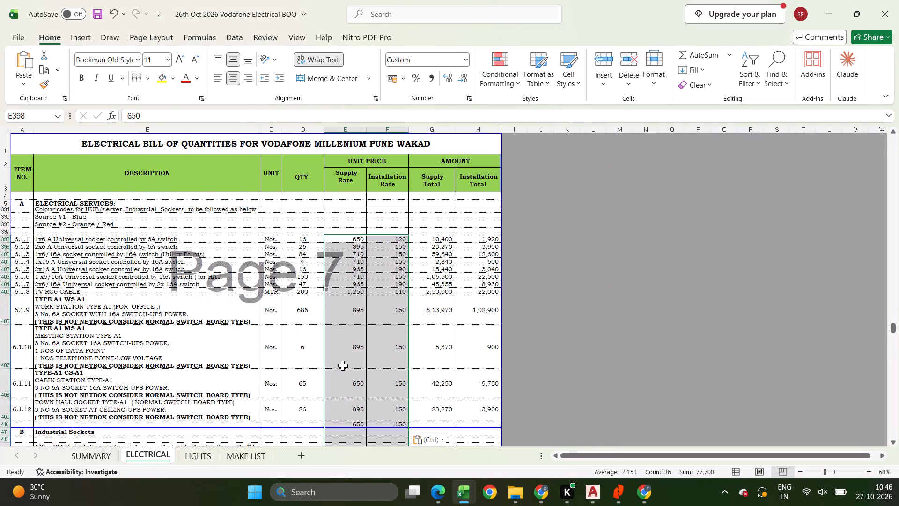
Clear the surplus supply and installation rates in the blank row between item 6.1.12 and the Industrial Sockets heading.
scroll(343, 365, down, 4)
drag(354, 339, 370, 340)
key(Delete)
Shift the industrial socket supply and installation rates up one row to align with 6.2.1 to 6.2.5, clearing the leftover rates below 6.2.5.
drag(350, 390, 383, 475)
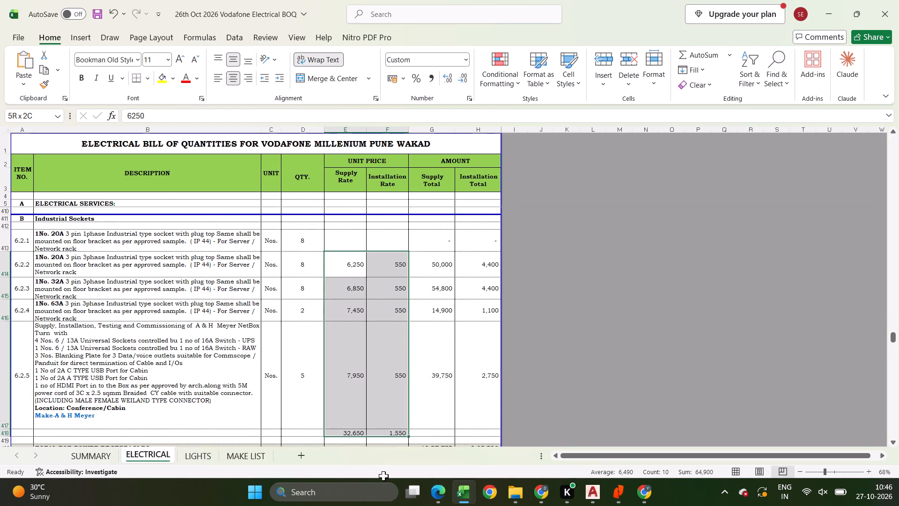
drag(383, 475, 381, 436)
key(ctrl+c)
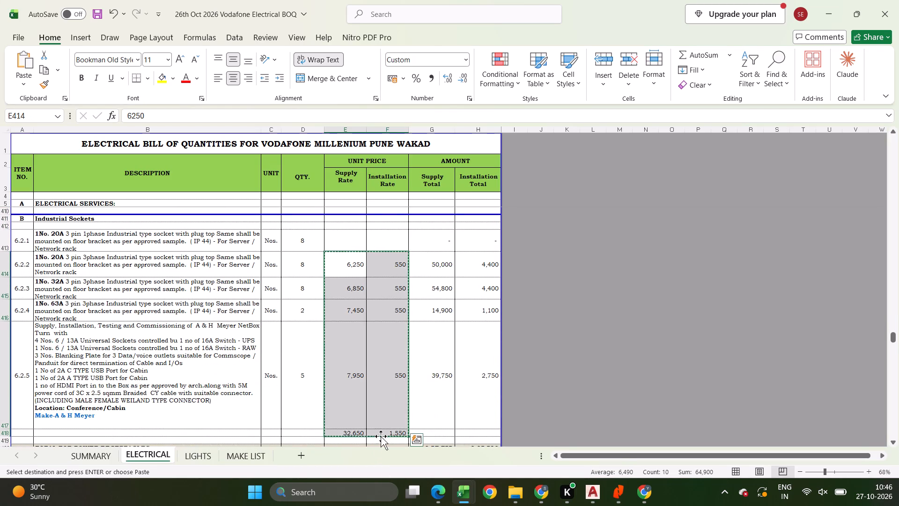
key(Up)
key(ctrl+v)
key(Down)
key(ctrl+Down)
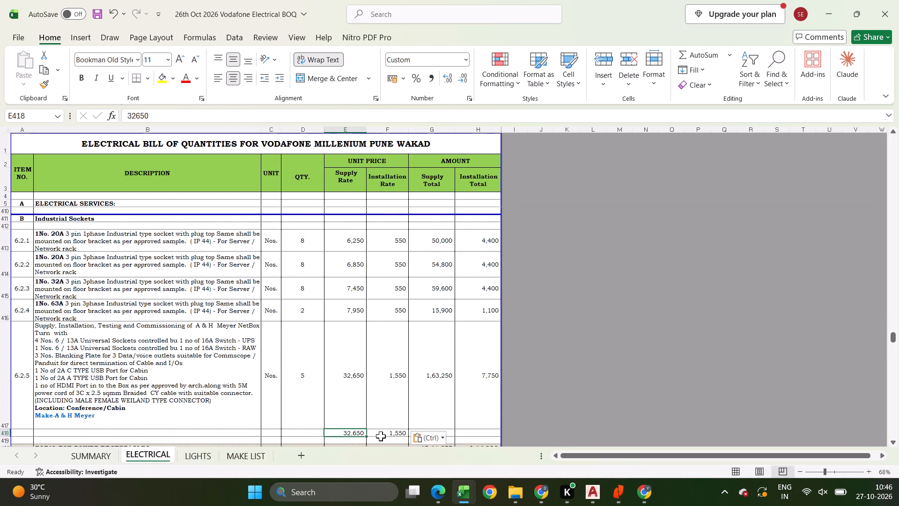
key(Delete)
key(Right)
key(Delete)
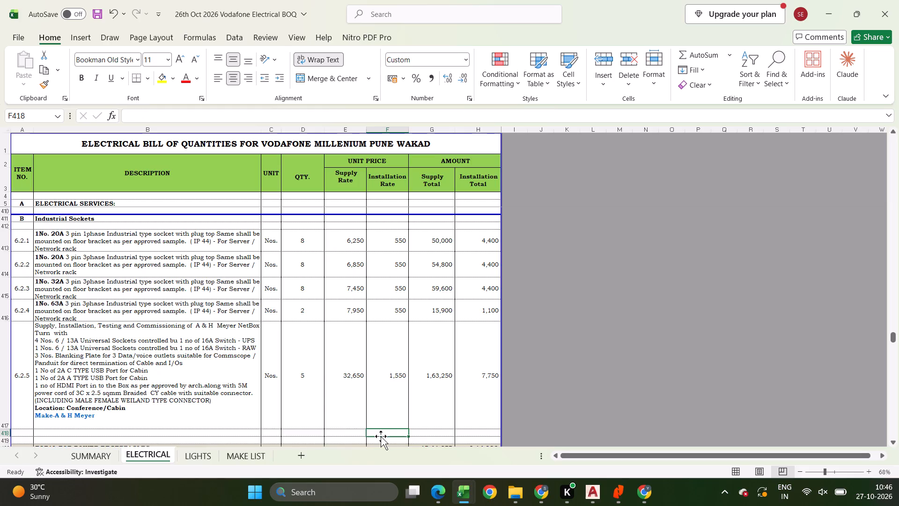
Locate the perforated cable tray rates in the 14th Oct BOQ to match against the 26th Oct BOQ's rows starting at 7.1.
scroll(370, 347, down, 11)
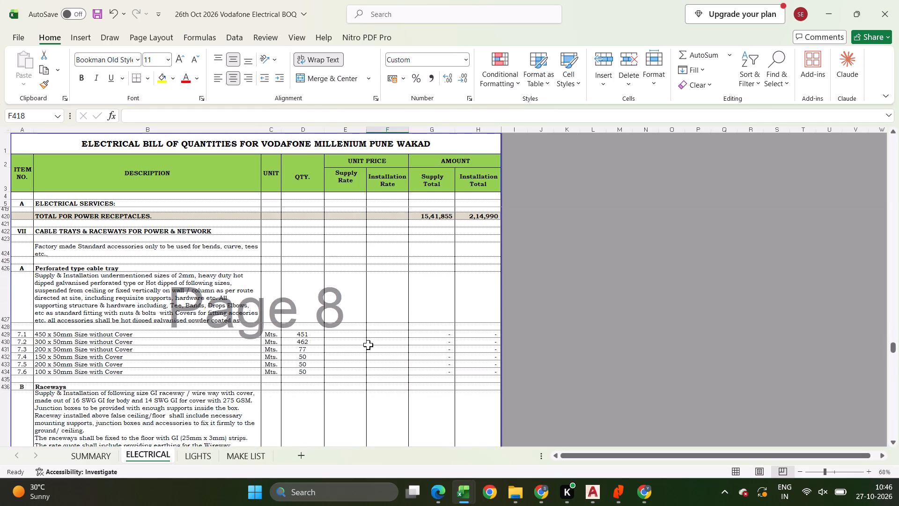
click(346, 333)
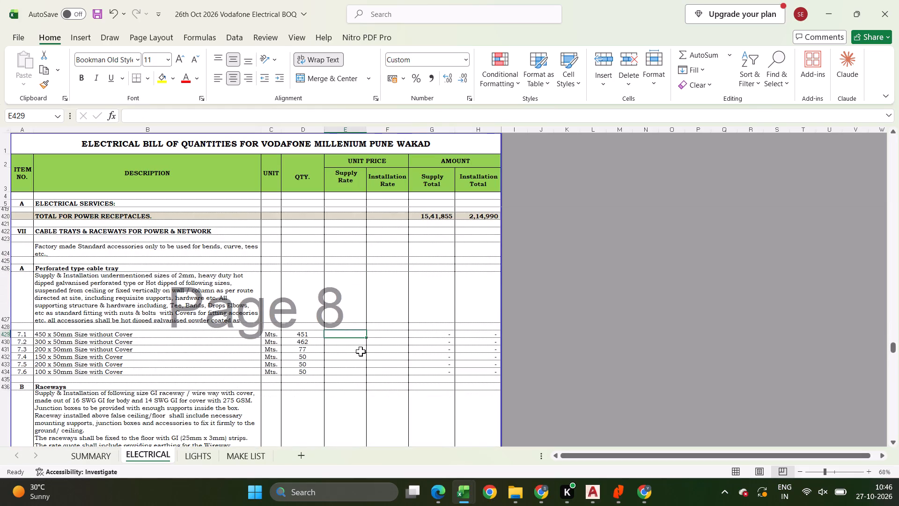
key(alt+Tab)
scroll(361, 351, down, 4)
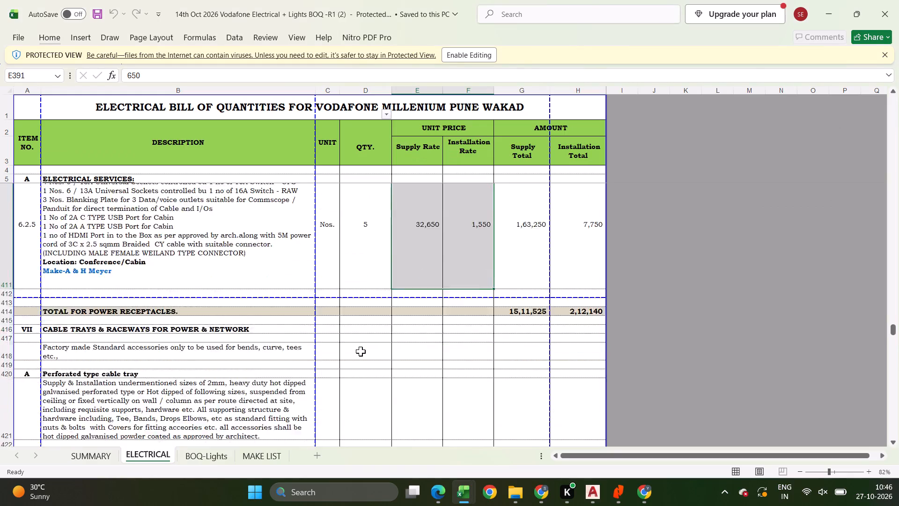
scroll(361, 351, down, 1)
key(alt+Tab)
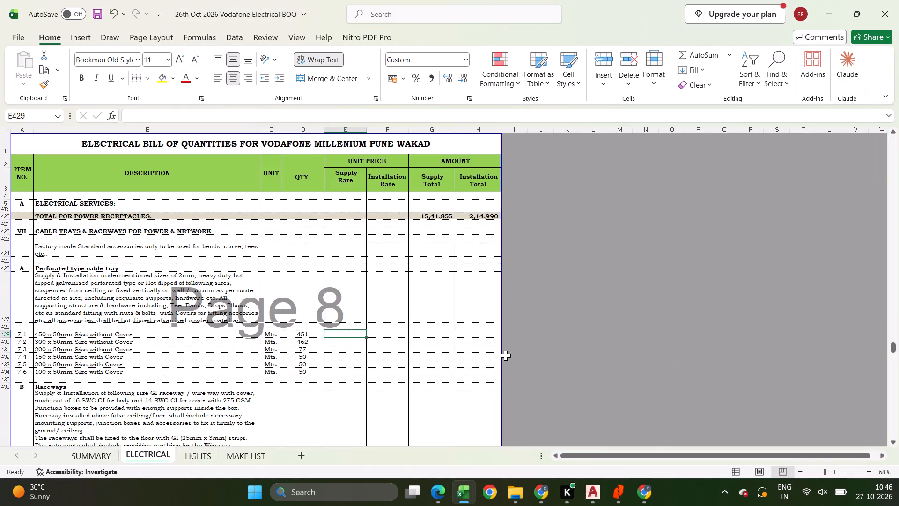
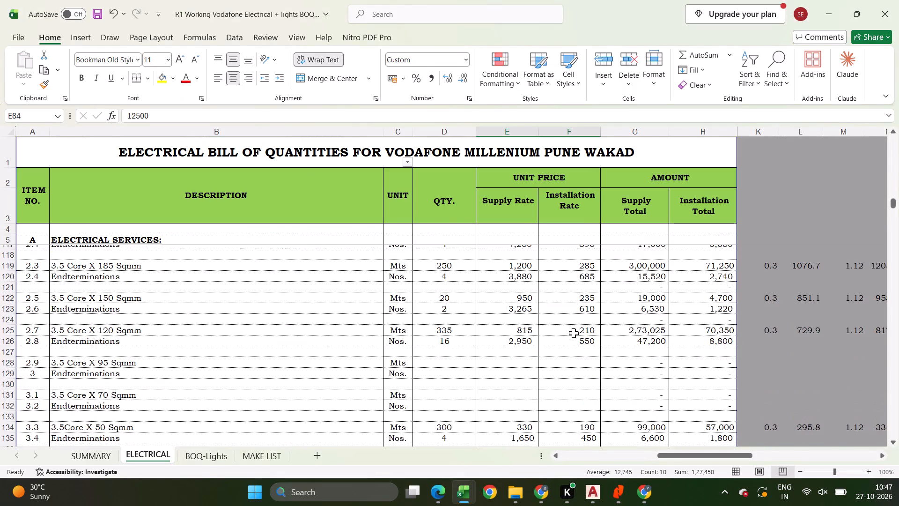
Locate the cable trays and raceways section in the R1 Working BOQ, and return to the perforated cable tray rows in the 26th Oct BOQ.
ctrl+scroll(595, 327, down, 2)
drag(893, 203, 893, 204)
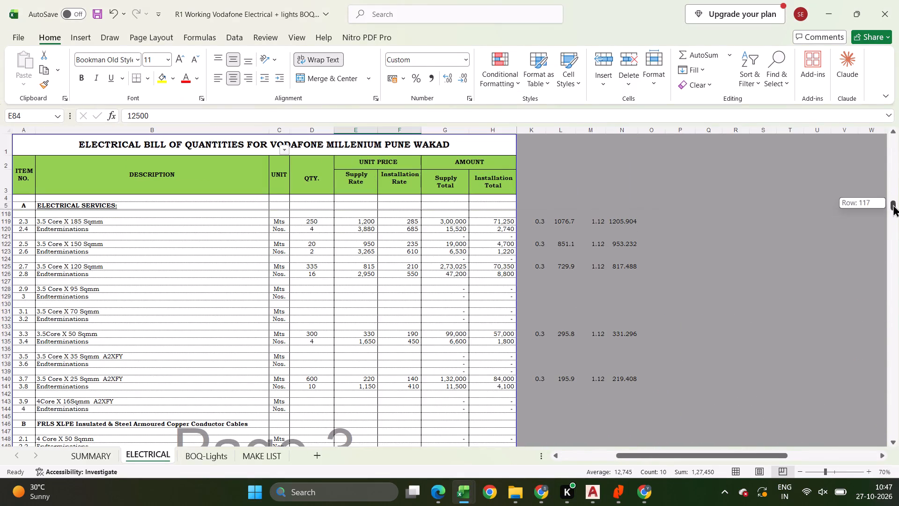
drag(893, 204, 896, 347)
key(alt+Tab)
click(574, 331)
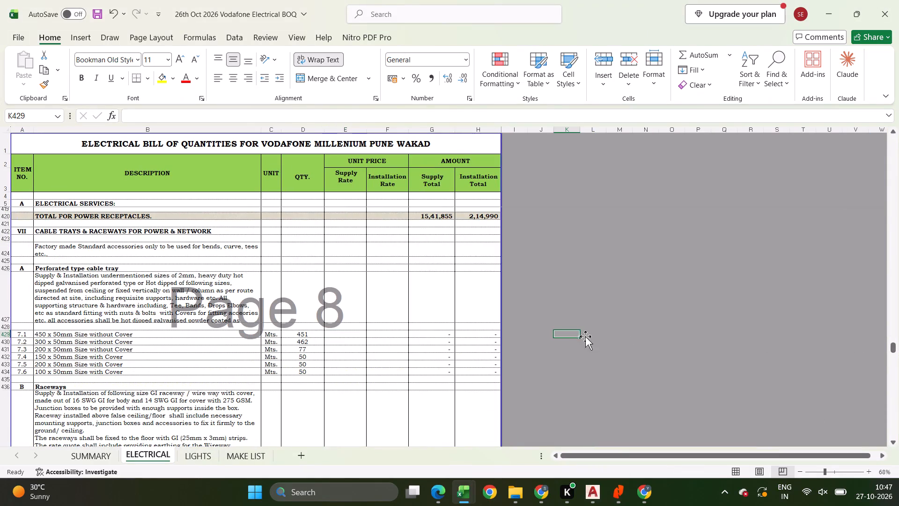
Switch from the 26th Oct BOQ to an earlier BOQ workbook to source the section VII cable tray rates.
key(alt+Tab)
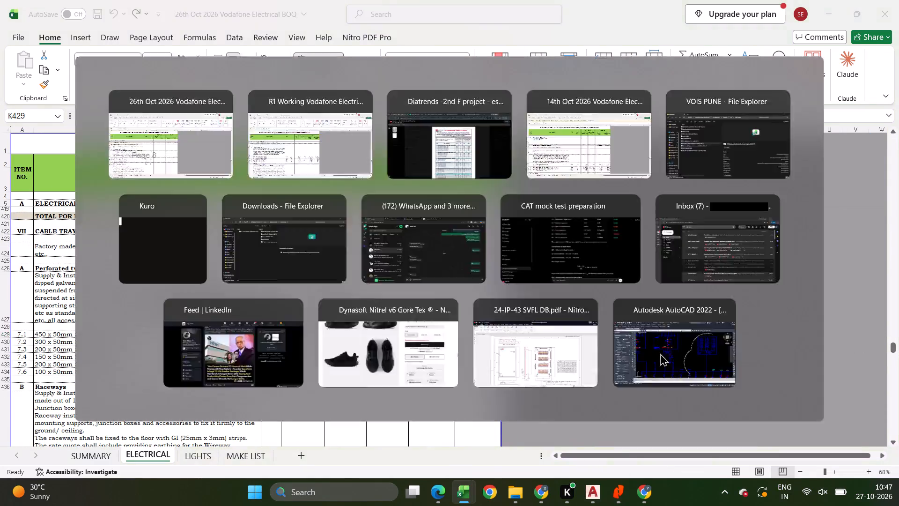
key(alt+Tab)
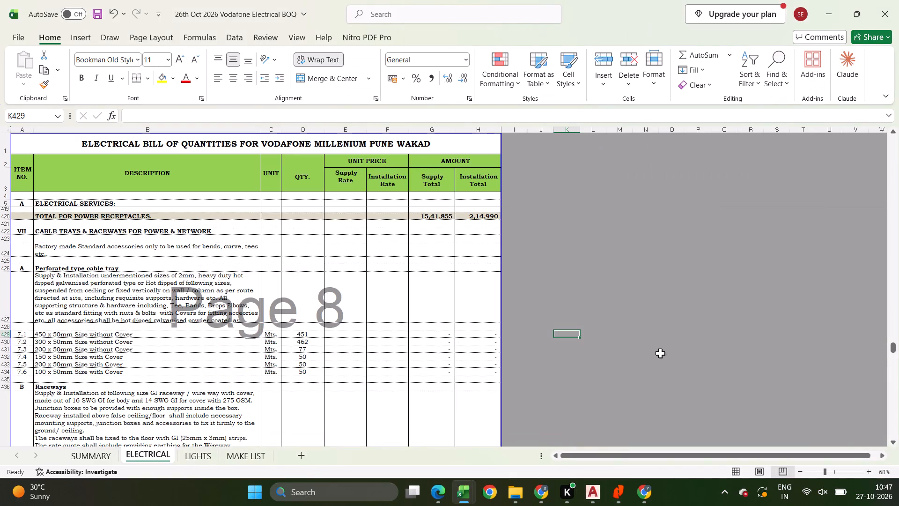
key(alt+Tab)
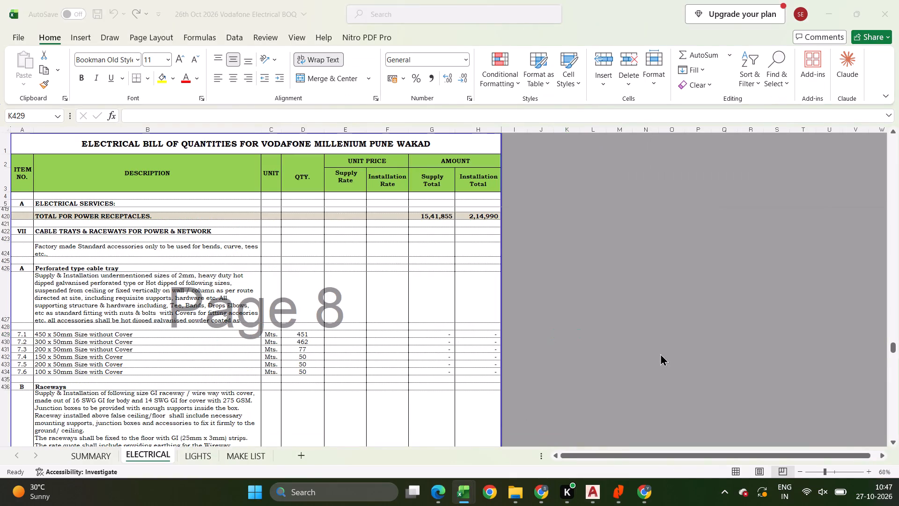
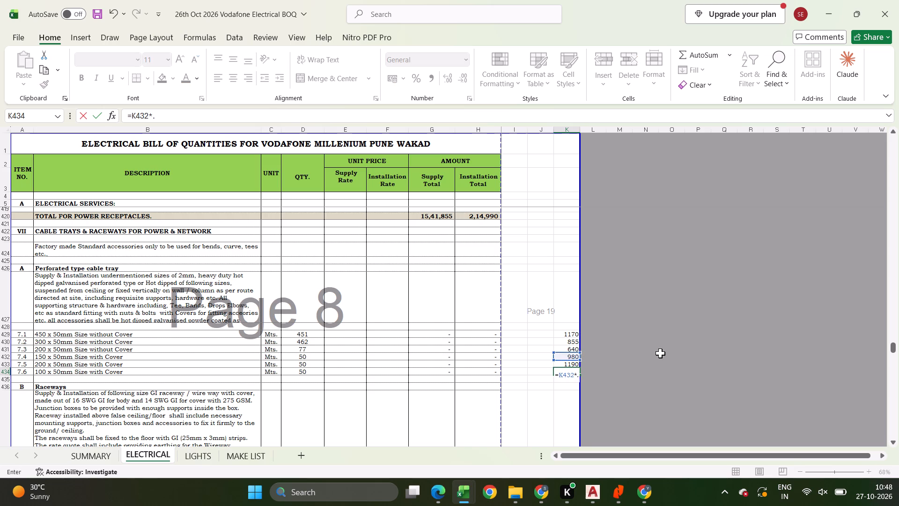
Try 85% of the 150 x 50mm tray's base rate in K434, and enter 810 as item 7.6's base rate instead.
text(85)
key(Return)
key(Up)
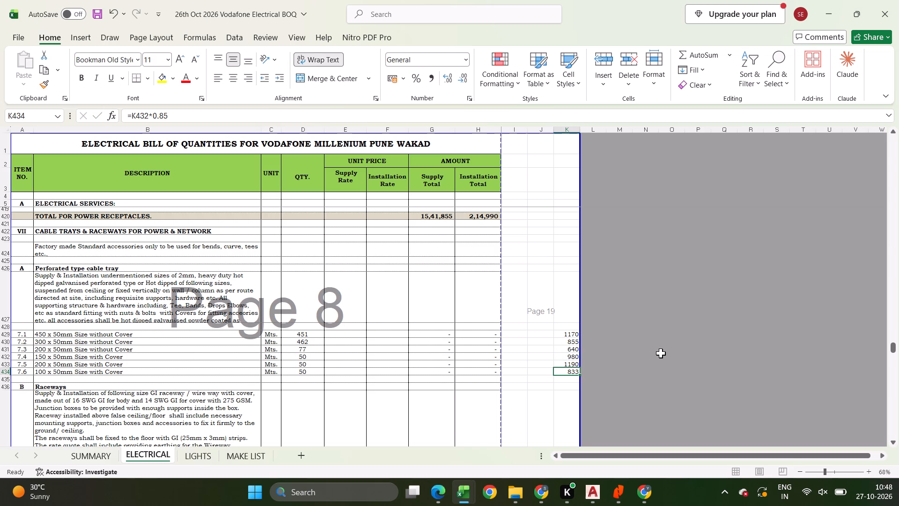
text(810)
key(Return)
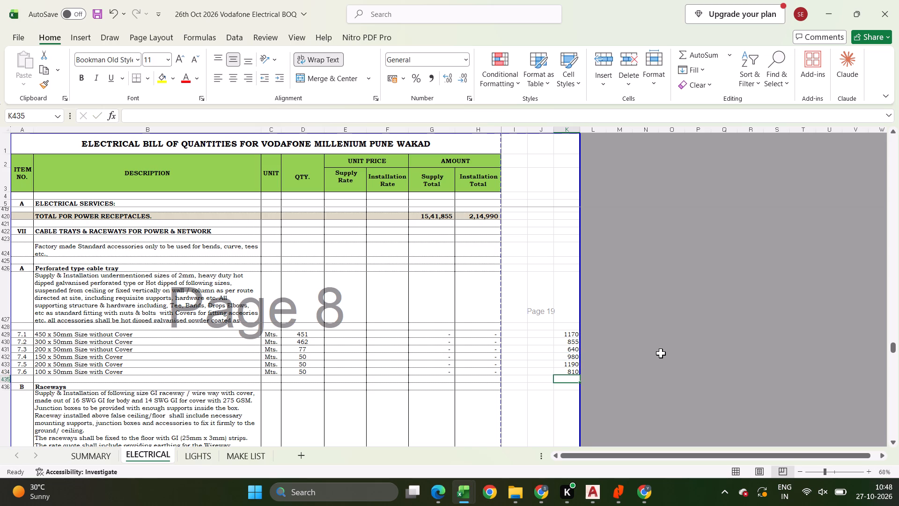
Pull the print area's outer boundary back to column H so the working-rate columns are excluded.
drag(582, 320, 500, 318)
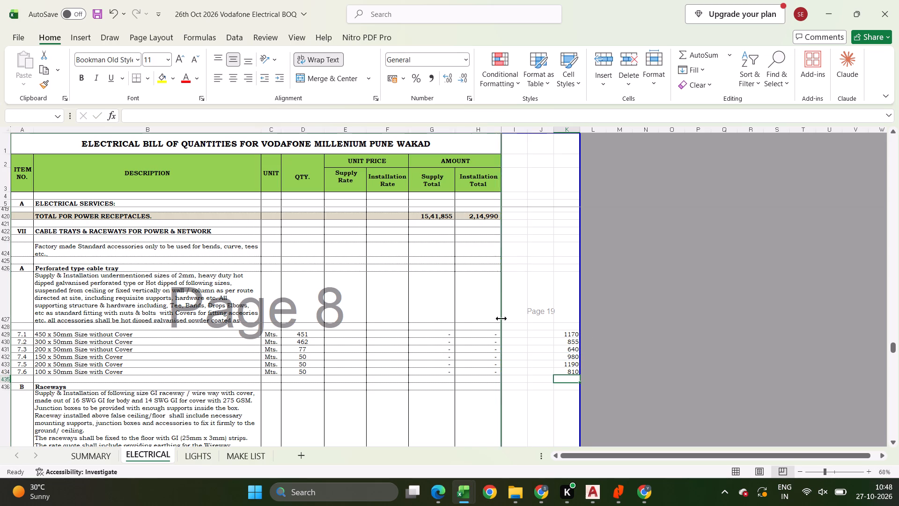
drag(500, 318, 508, 320)
Enter a 1.25 multiplier in L429 and multiply it by the base rate in K429 with a formula in M429.
click(593, 336)
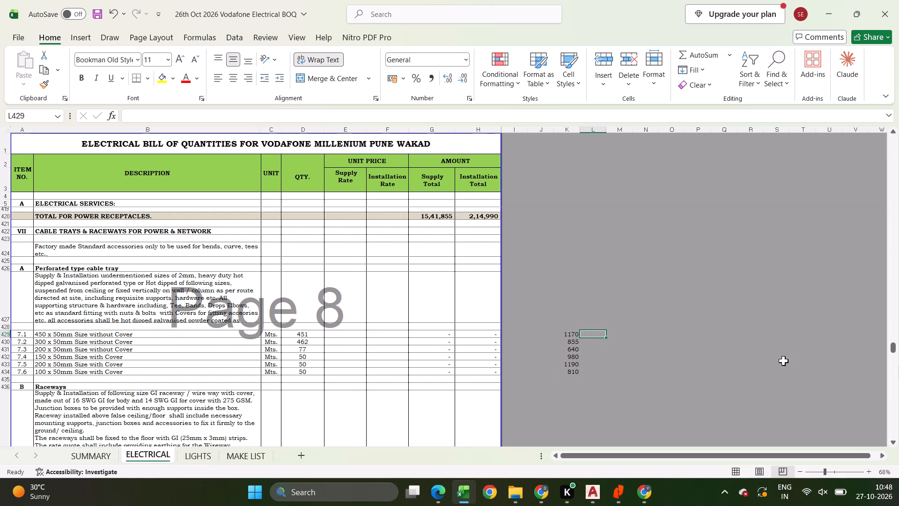
text(1.25)
key(Right)
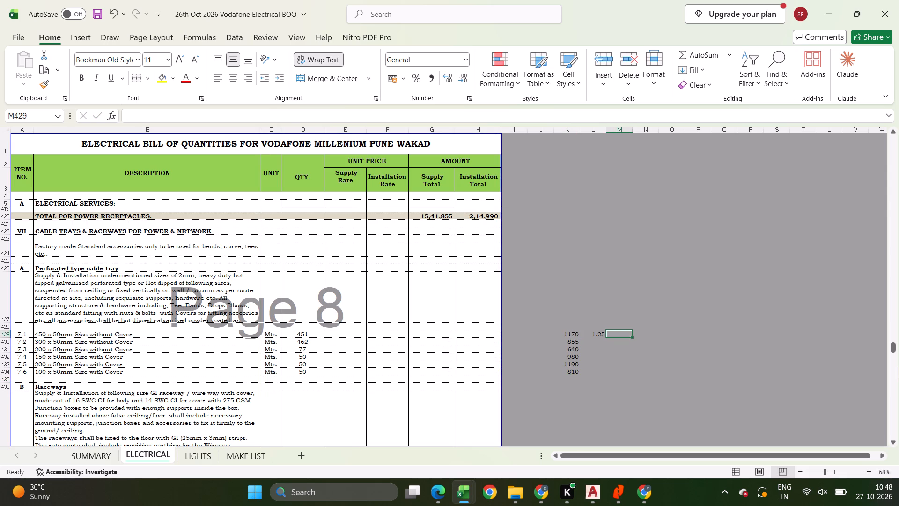
key(equal)
key(Left)
key(asterisk)
key(Left)
key(Left)
key(Return)
key(Up)
Fill the 1.25 multiplier and the product formula down through row 434 for all six cable tray sizes.
key(shift+Left)
key(shift+Down)
key(shift+Down)
key(shift+Down)
key(shift+Down)
key(shift+Down)
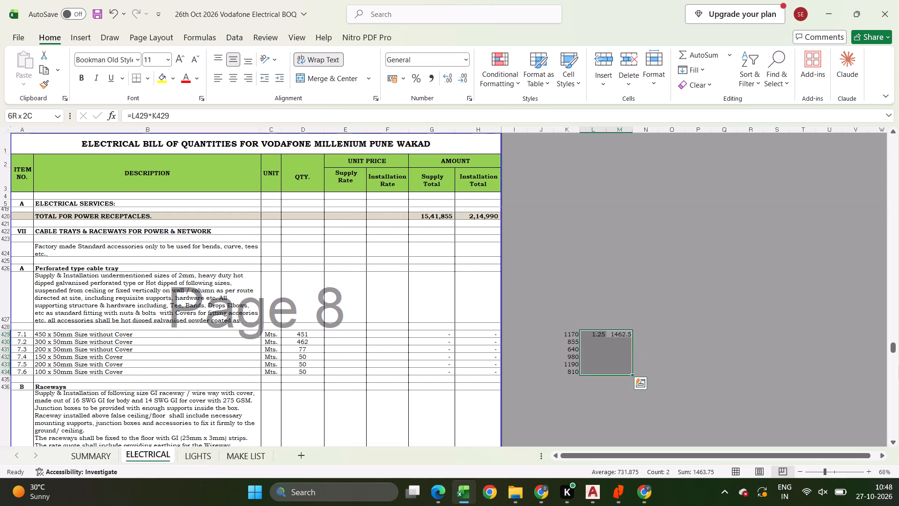
key(ctrl+d)
key(ctrl+f)
key(Left)
key(Escape)
key(Escape)
Enter supply rates of 1465, 1070 and 800 for the 450, 300 and 200 x 50mm trays without cover.
key(Left)
key(Left)
key(Left)
key(Left)
key(Left)
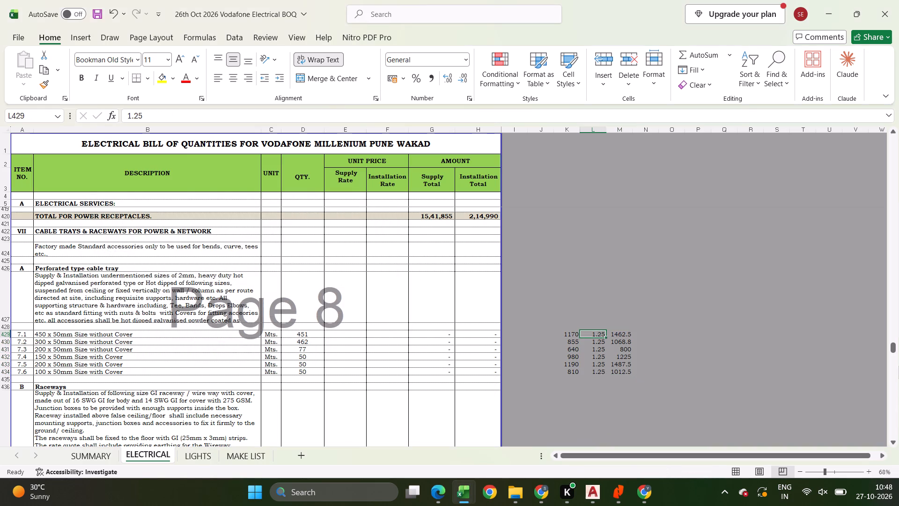
key(Left)
key(Left)
key(Left)
text(16)
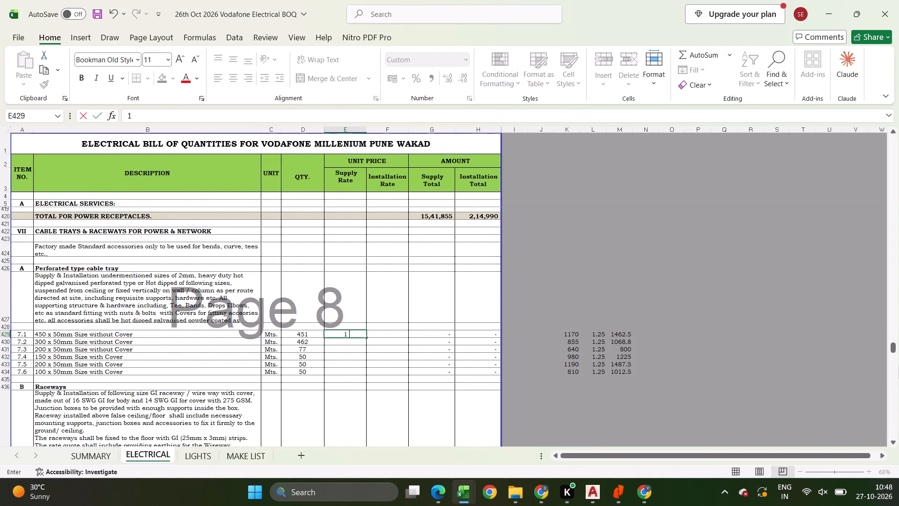
key(Escape)
text(1465)
key(Return)
text(1070)
key(Return)
text(800)
key(Return)
Enter supply rates of 1225 and 1480 for the 150 and 200 x 50mm trays with cover, and begin the 100 x 50mm rate.
text(12)
text(25)
key(Return)
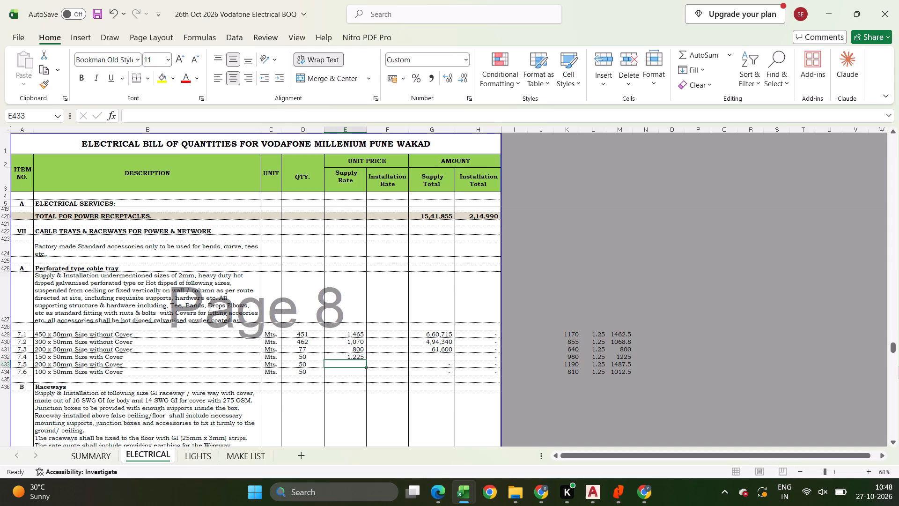
text(1480)
key(Return)
text(10)
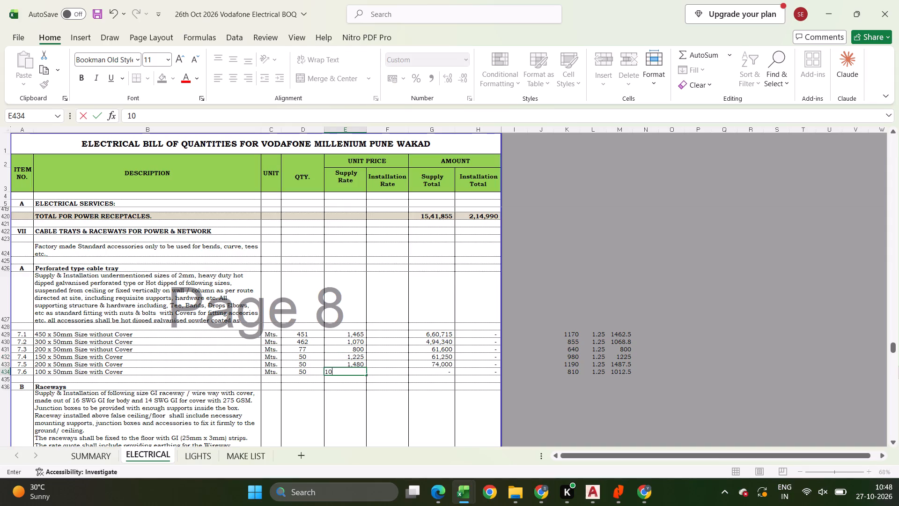
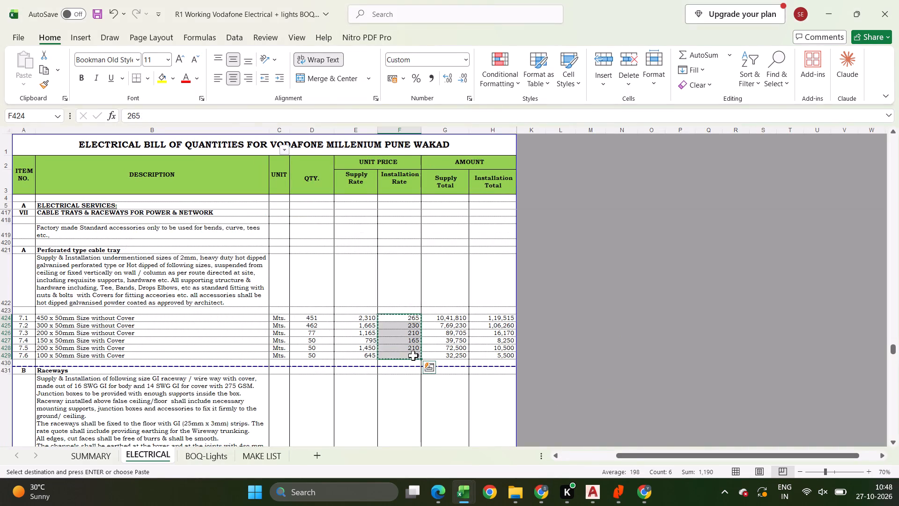
Paste the copied installation rates 265, 230, 210, 165, 210 and 110 for cable trays 7.1 to 7.6 into the 26th Oct BOQ.
key(alt+Tab)
click(390, 332)
key(ctrl+shift+v)
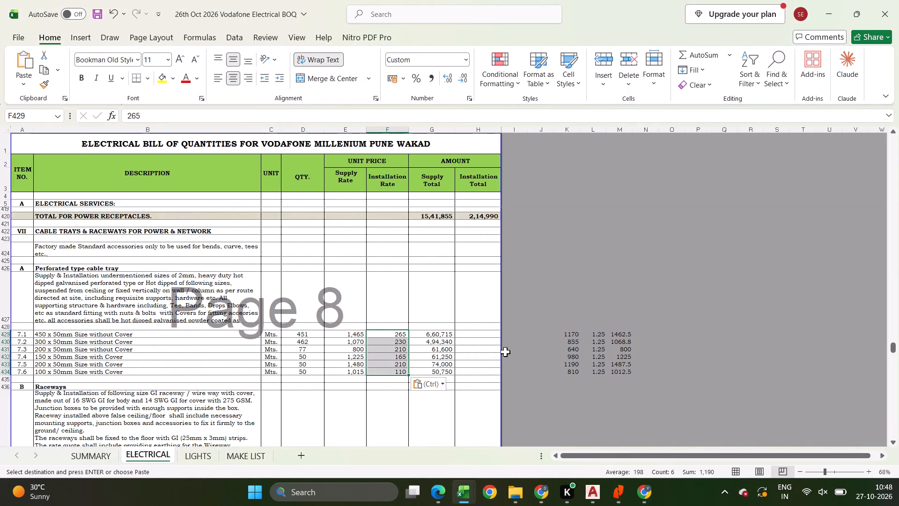
Compare the combined supply and installation amounts of cable trays 7.1 to 7.6 between the 26th Oct BOQ and the R1 working BOQ.
drag(436, 337, 488, 374)
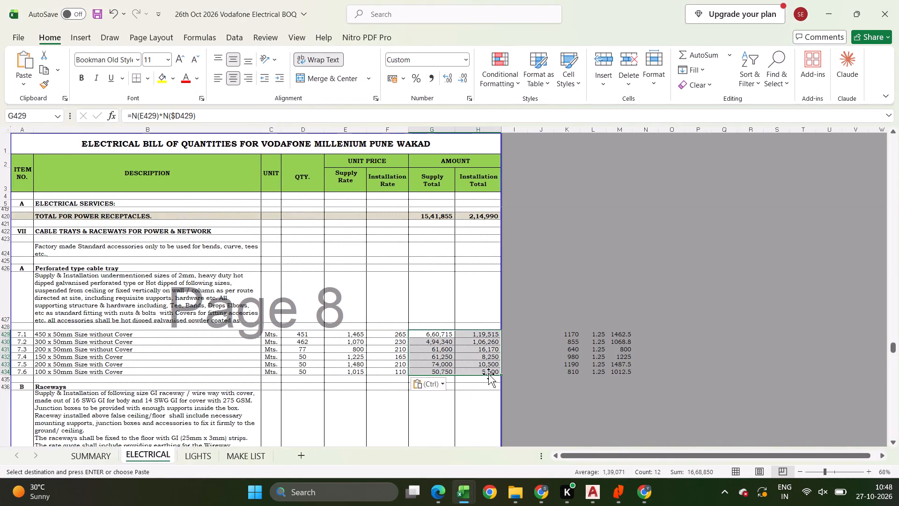
key(alt+Tab)
drag(442, 317, 500, 358)
key(alt+Tab)
Locate the item 7.7 raceway / trunking sizes in both the R1 working BOQ and the 26th Oct BOQ.
scroll(372, 357, down, 6)
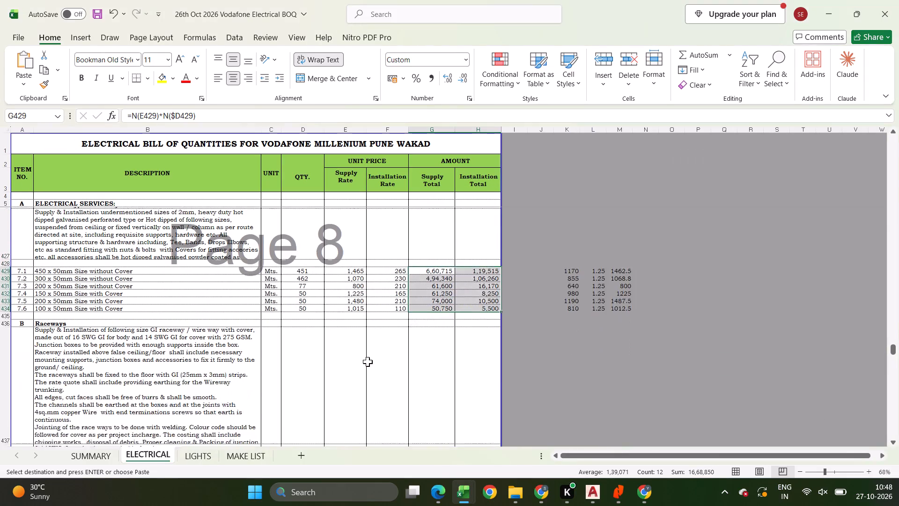
key(alt+Tab)
scroll(368, 362, down, 6)
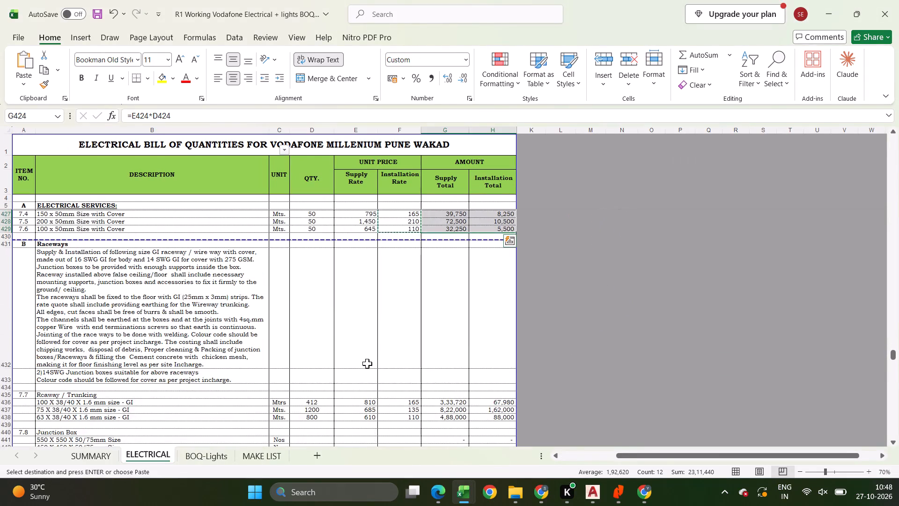
scroll(367, 368, down, 2)
key(alt+Tab)
scroll(367, 368, down, 2)
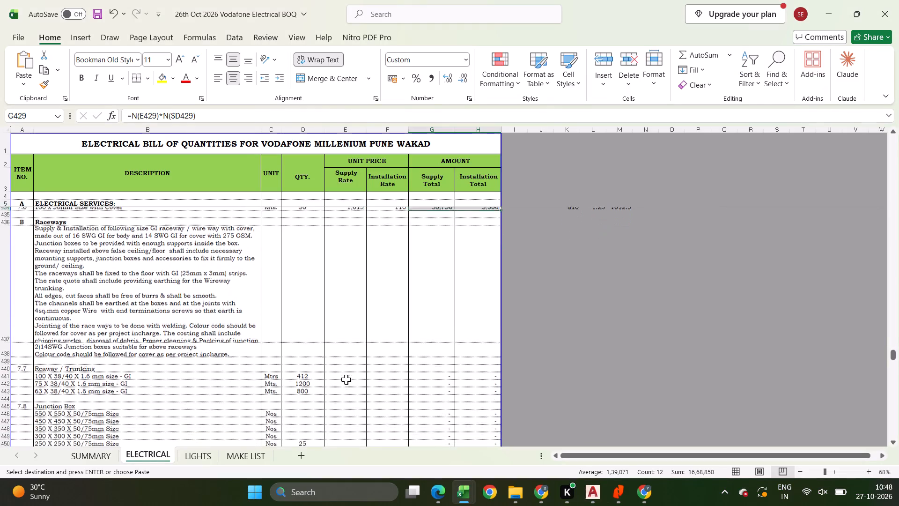